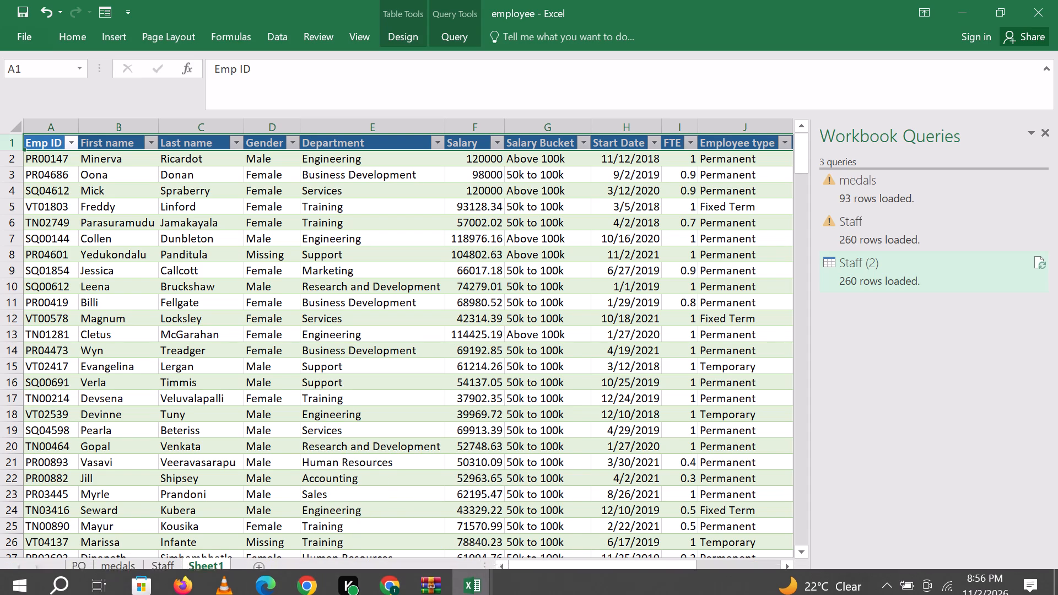
Add a new blank worksheet after the Sheet1 staff table.
scroll(319, 531, down, 5)
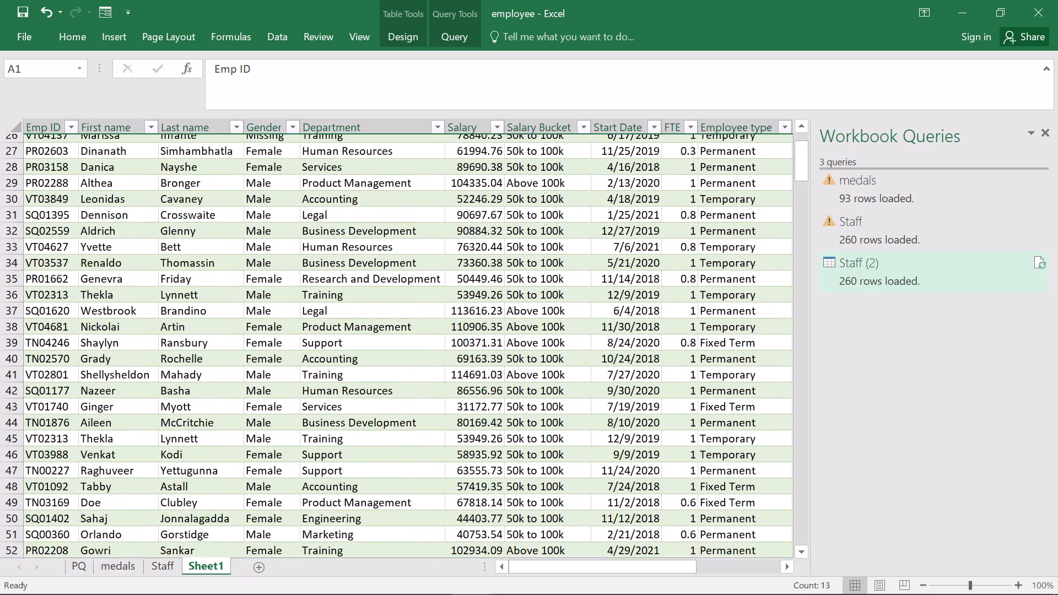
scroll(319, 531, down, 1)
scroll(319, 531, up, 10)
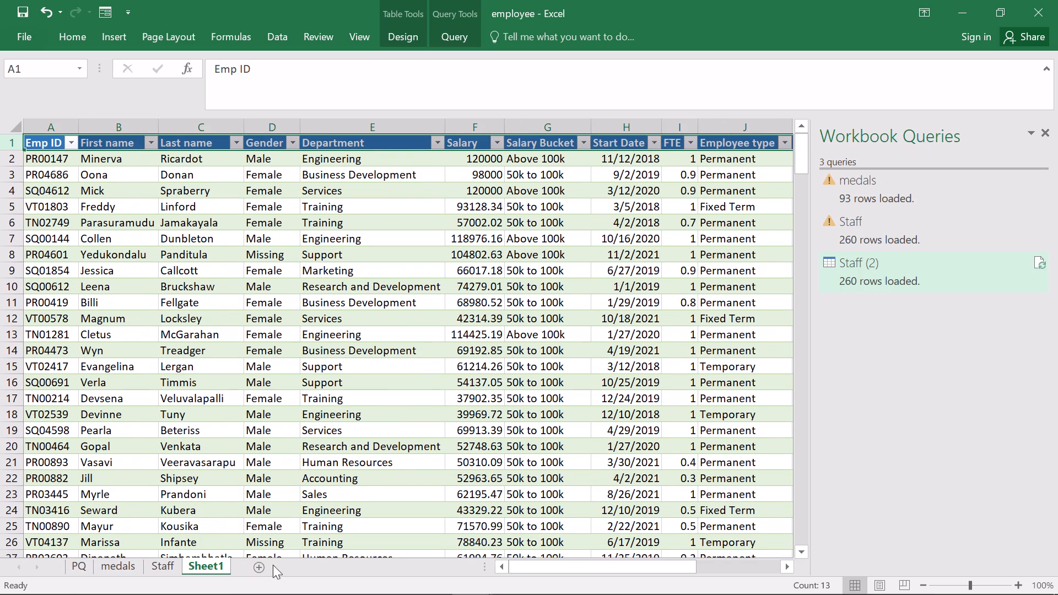
click(212, 567)
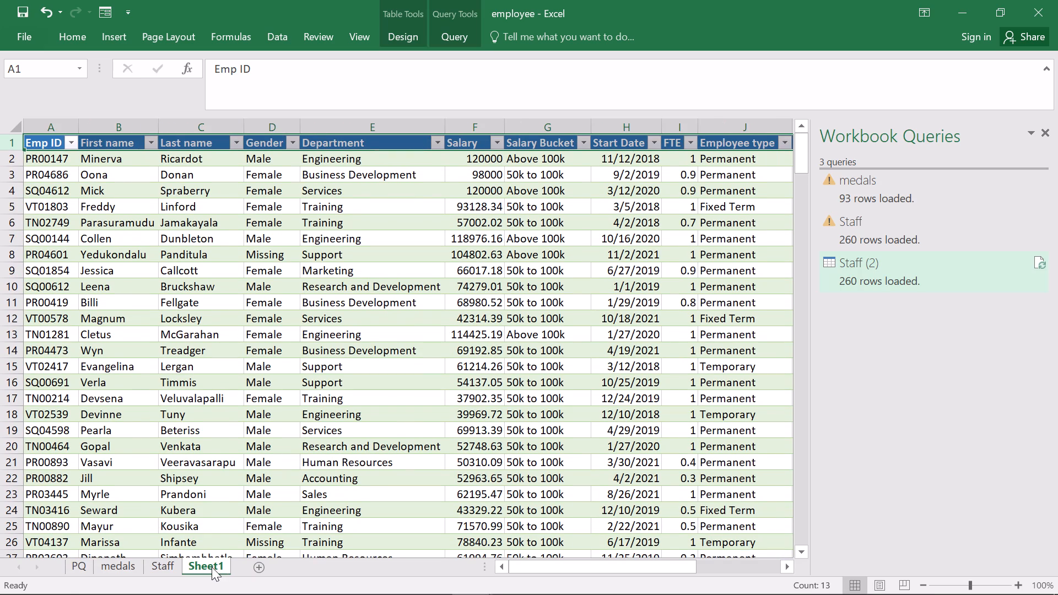
click(212, 567)
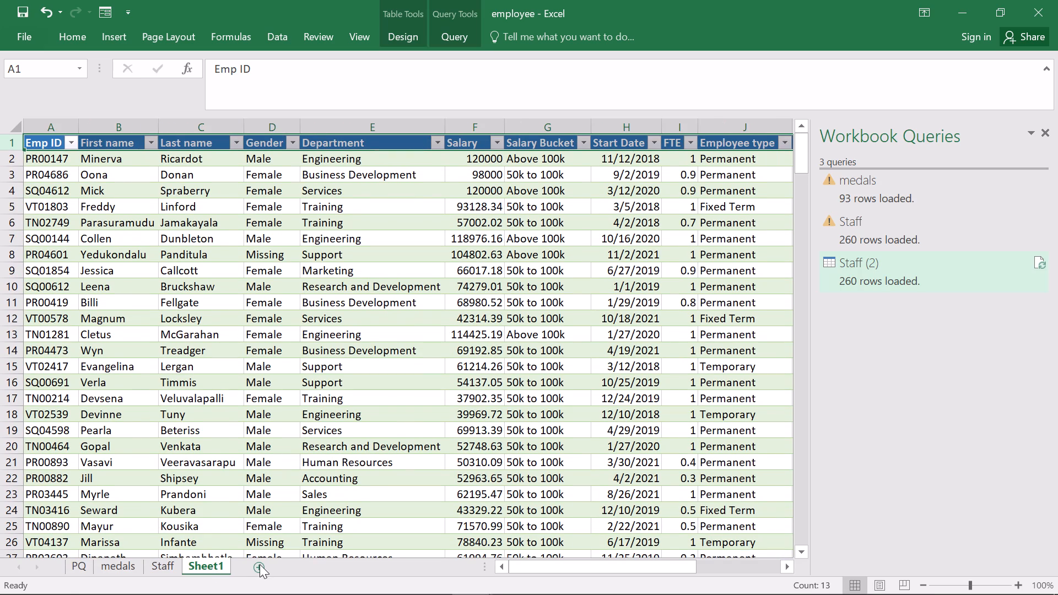
click(260, 564)
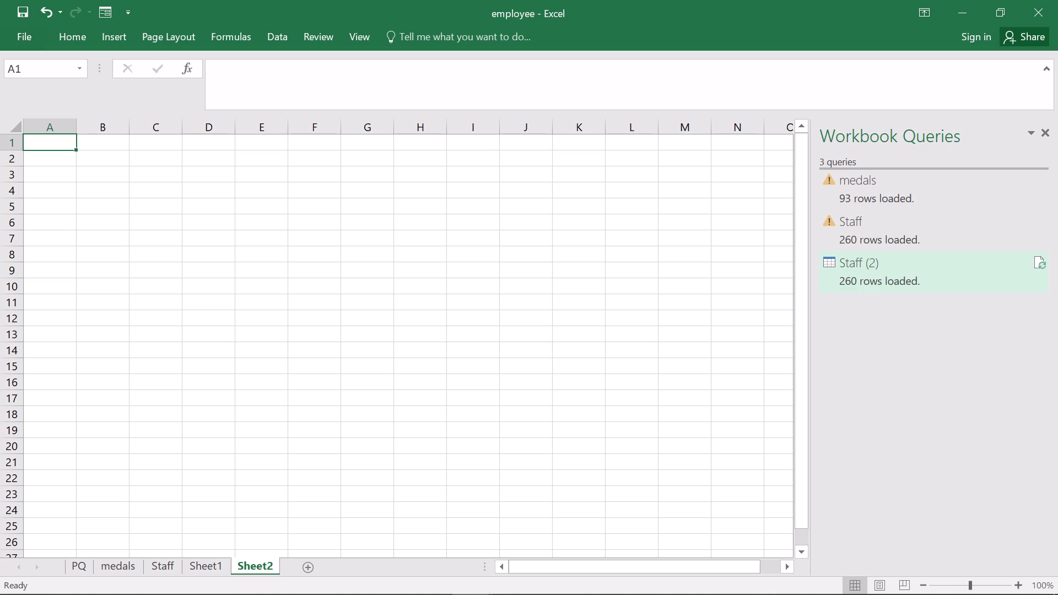
Enter the header Department in cell B2 of the new worksheet.
click(146, 163)
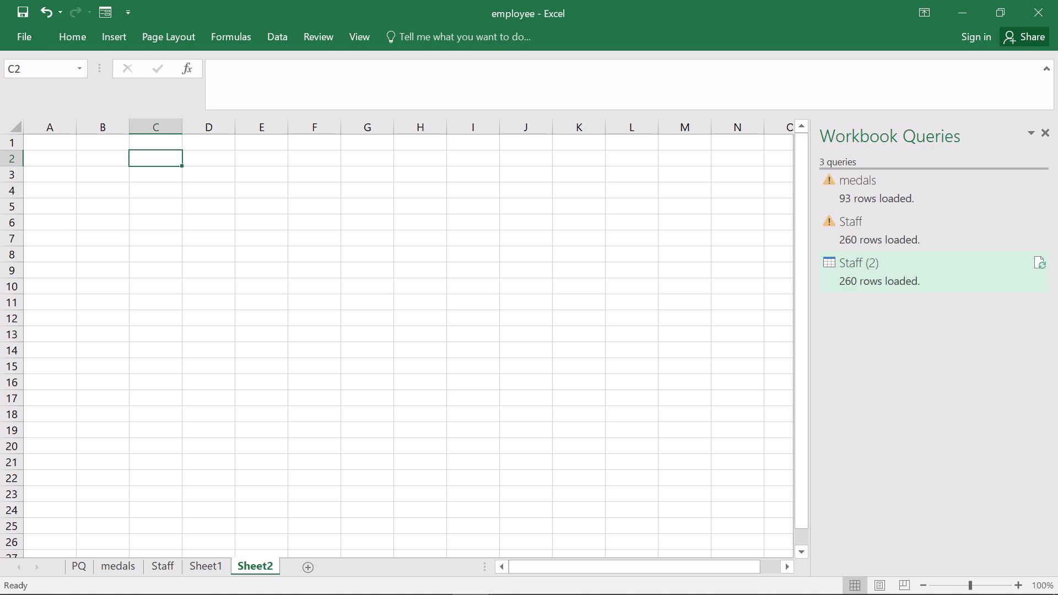
click(87, 163)
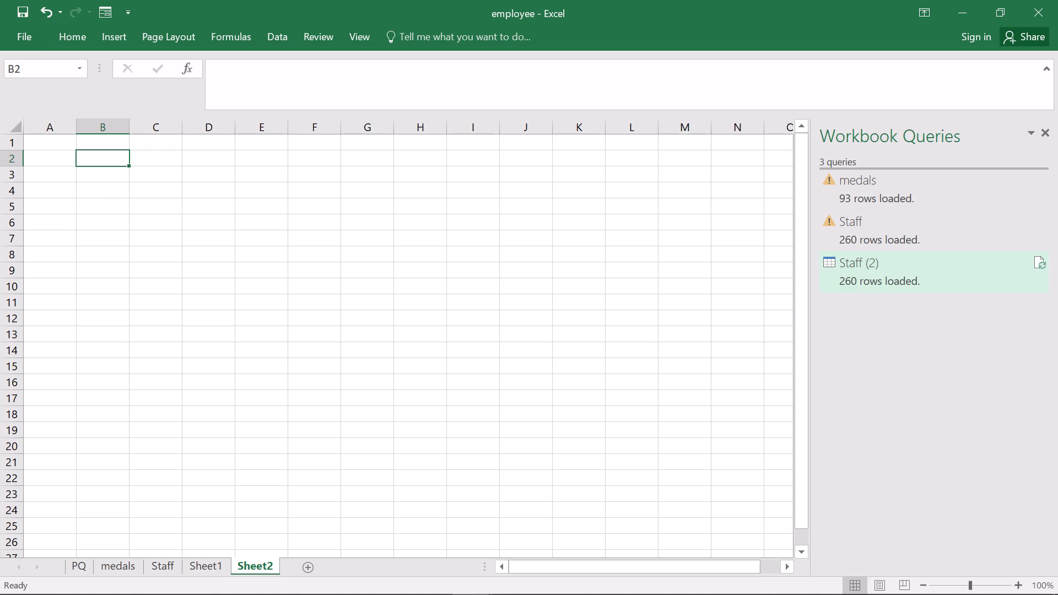
key(d)
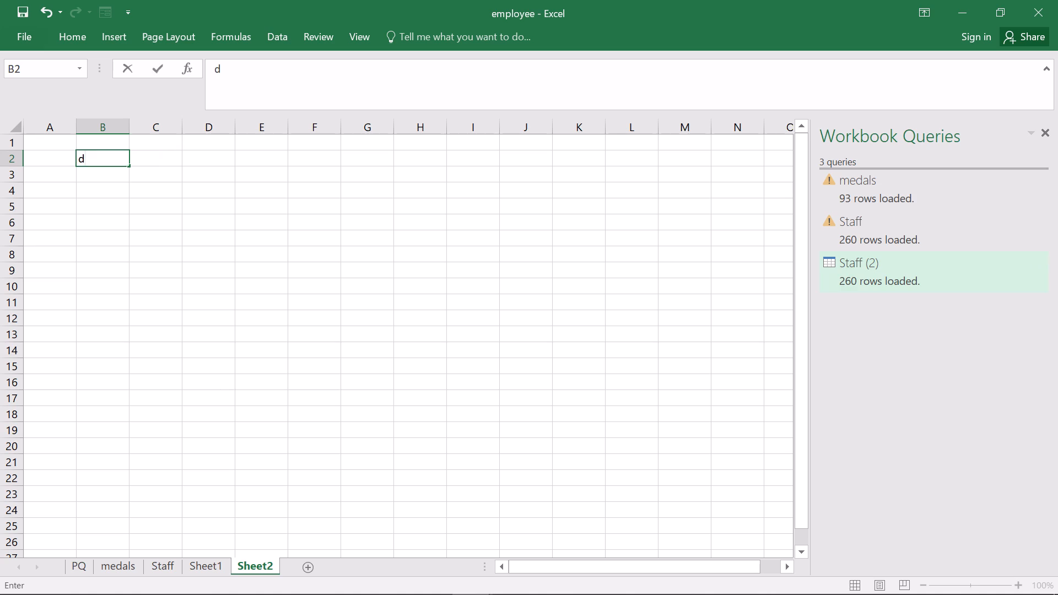
text(EPARTMENT)
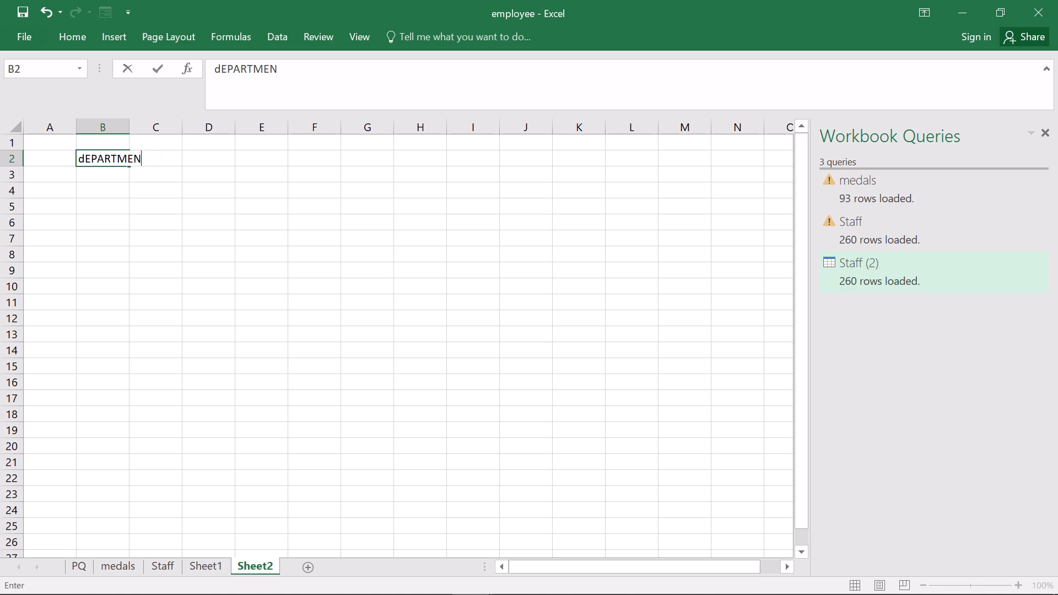
key(BackSpace)
key(BackSpace)
key(BackSpace)
key(BackSpace)
key(BackSpace)
key(BackSpace)
key(BackSpace)
key(BackSpace)
key(BackSpace)
key(BackSpace)
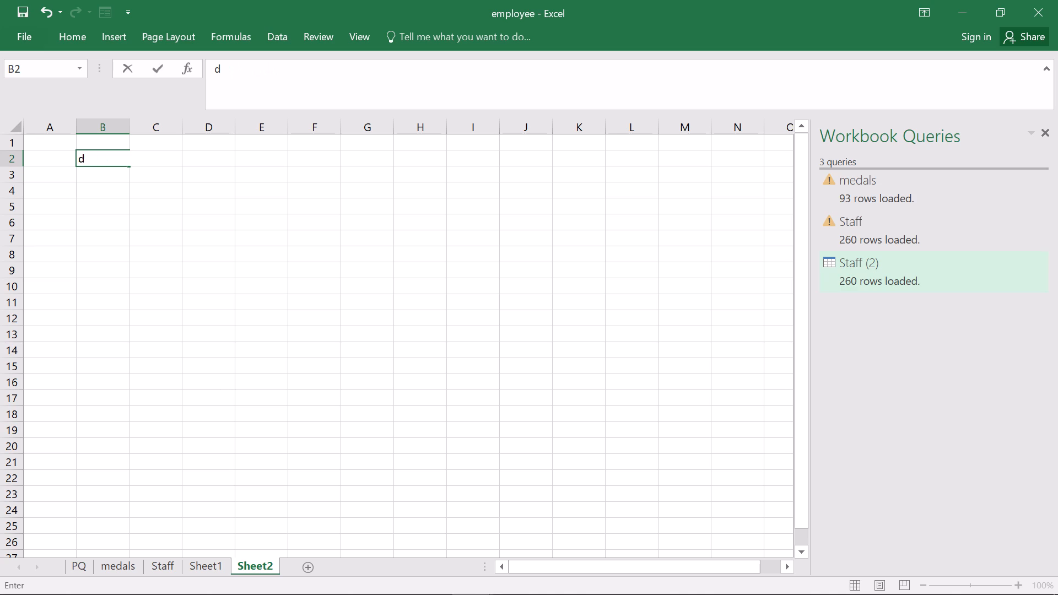
key(d)
key(e)
text(par)
text(tment)
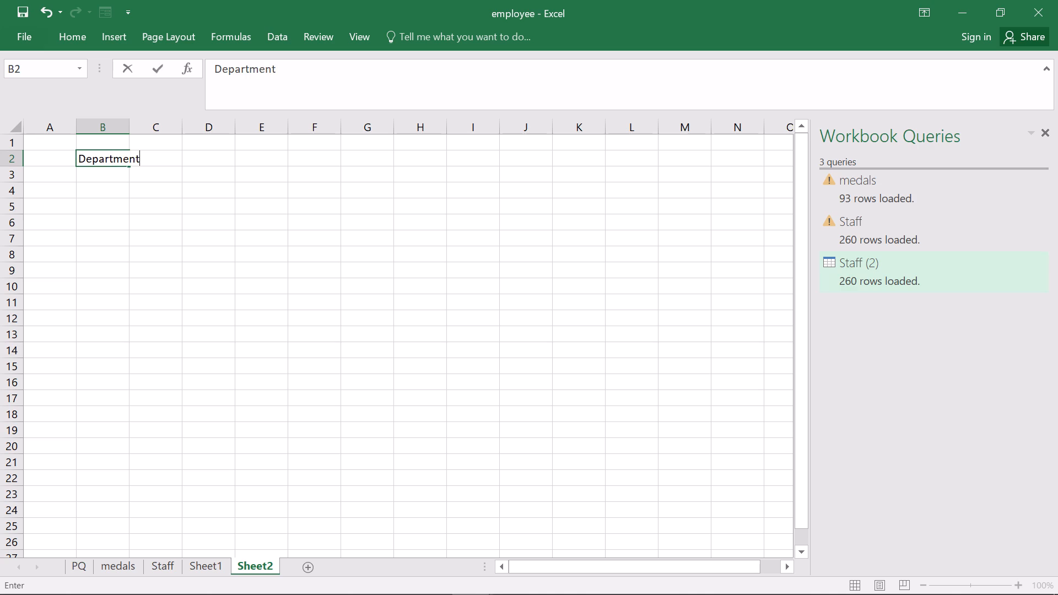
click(225, 217)
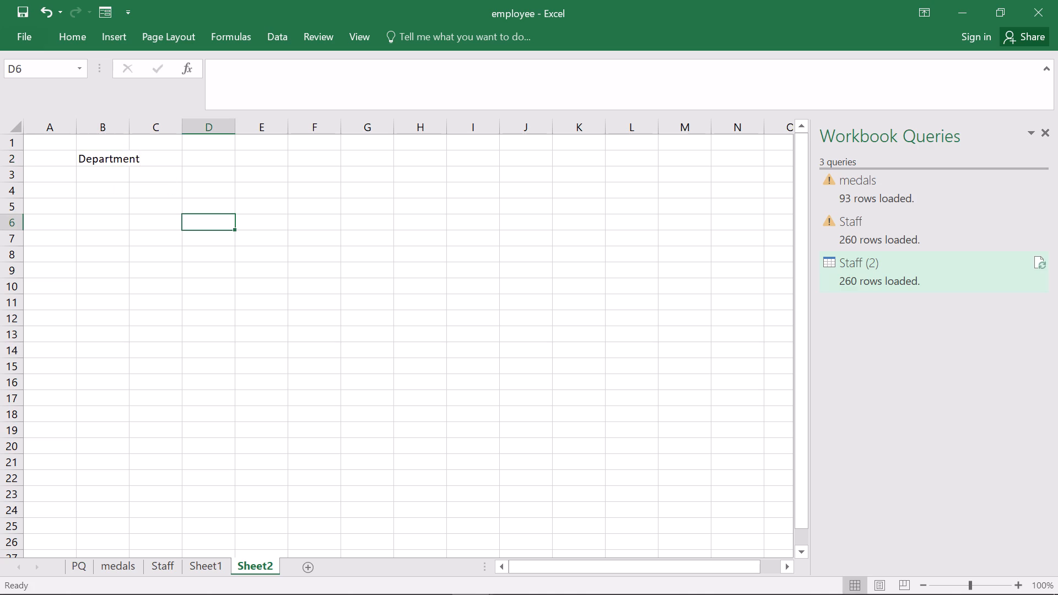
Enter the header Headcount in cell C2, beside the Department header.
click(164, 156)
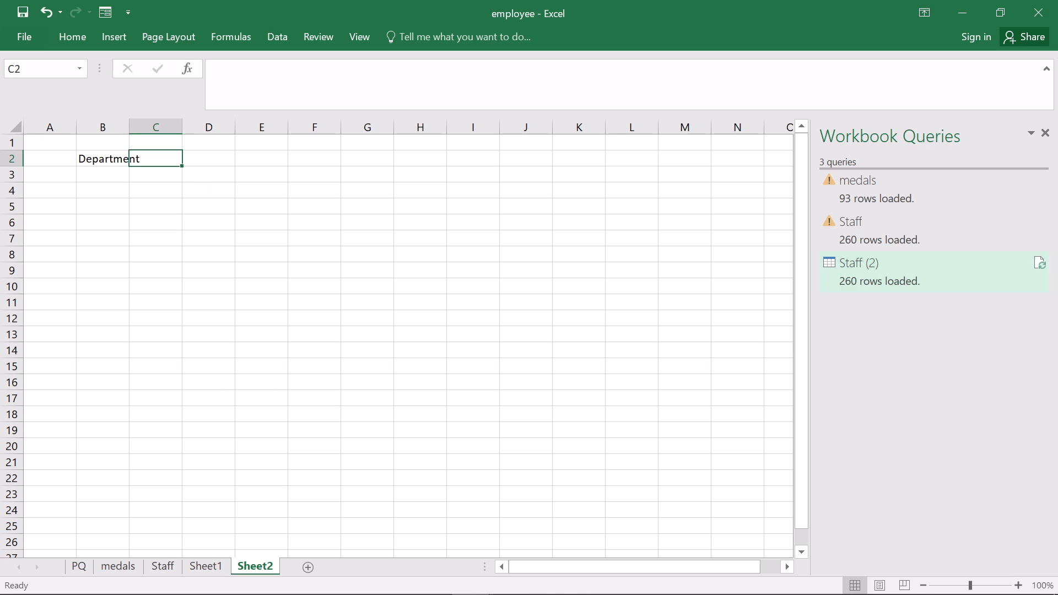
key(h)
text(ead)
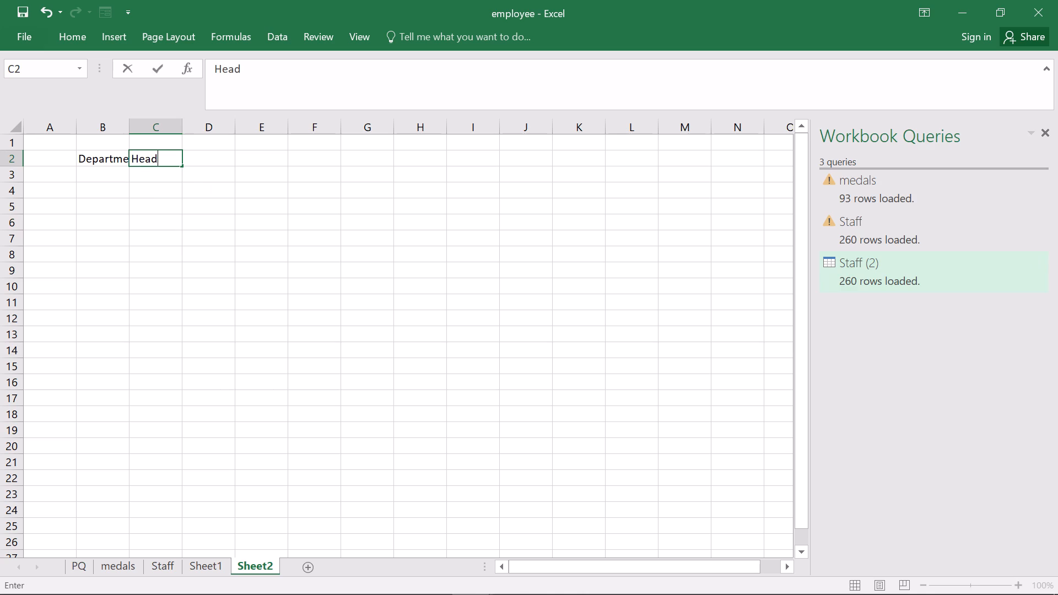
text(count)
double_click(392, 267)
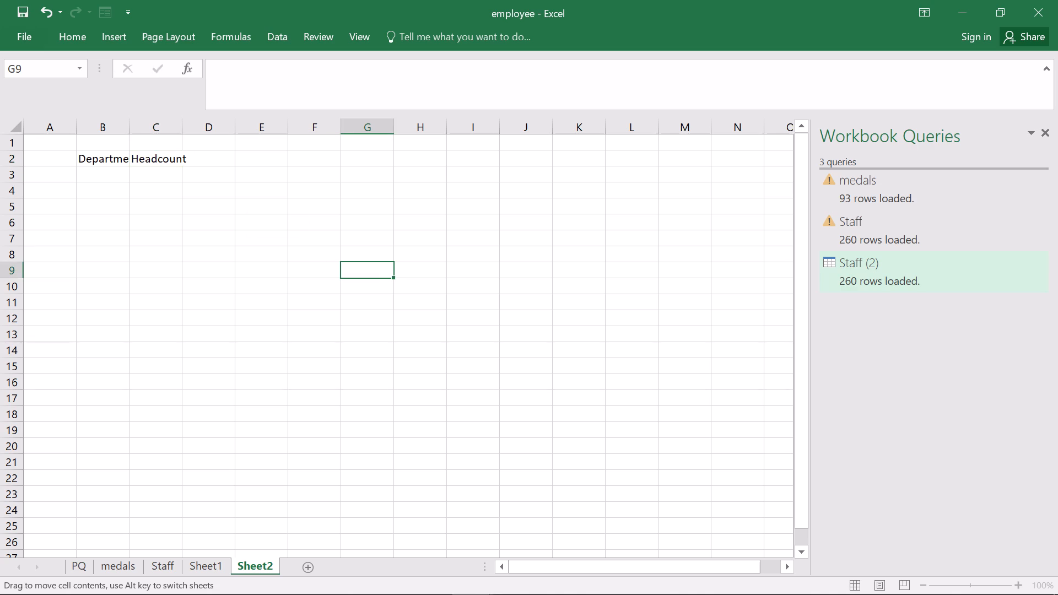
Enter the header Total Salary in cell D2, beside the Headcount header.
click(222, 161)
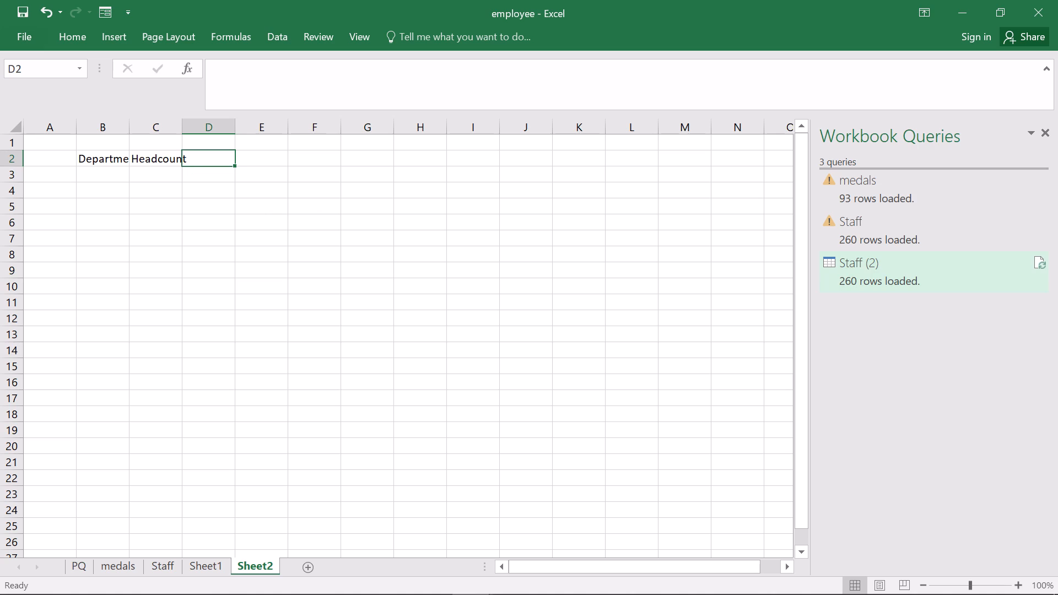
key(t)
text(otal)
key(space)
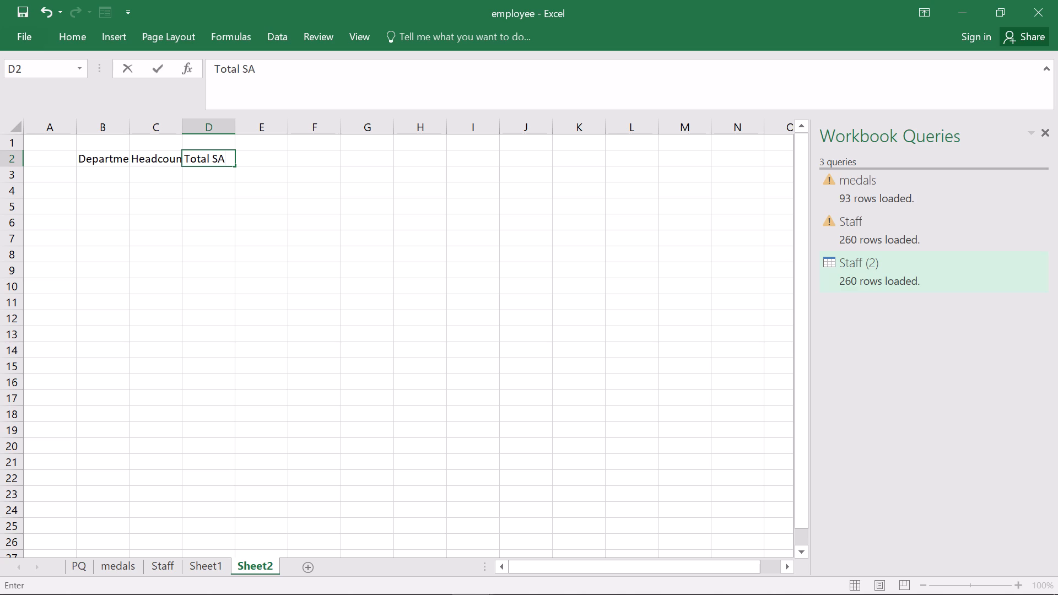
text(la)
text(ry)
key(BackSpace)
key(BackSpace)
key(BackSpace)
key(BackSpace)
key(BackSpace)
key(a)
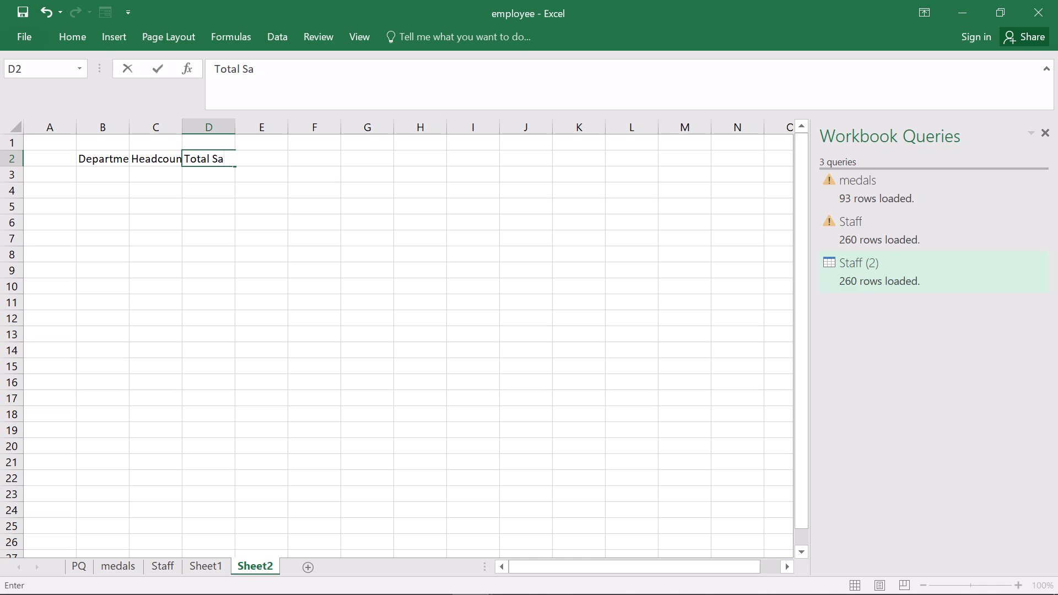
text(lary)
click(198, 240)
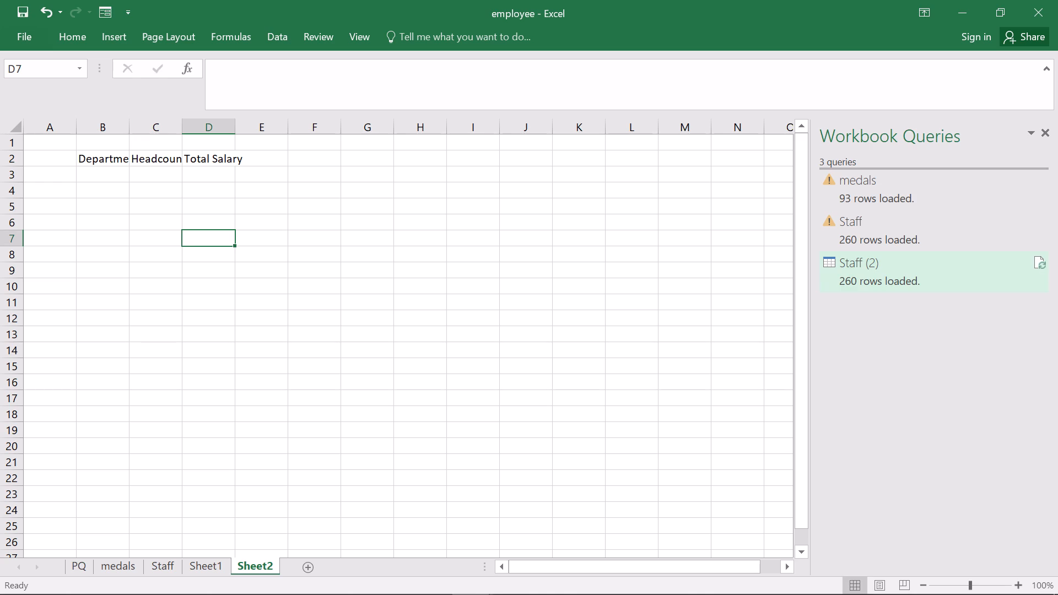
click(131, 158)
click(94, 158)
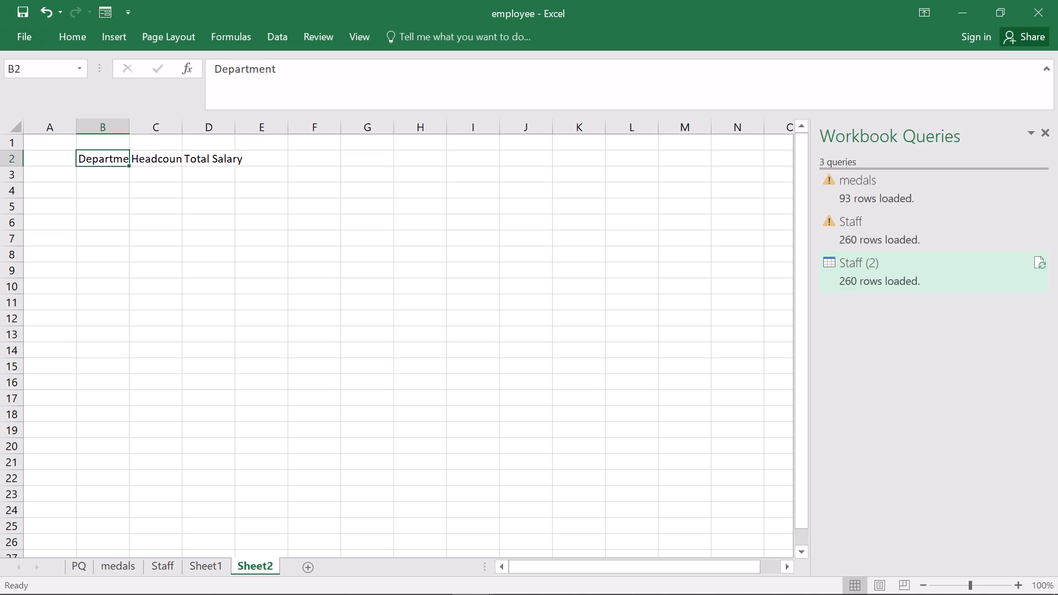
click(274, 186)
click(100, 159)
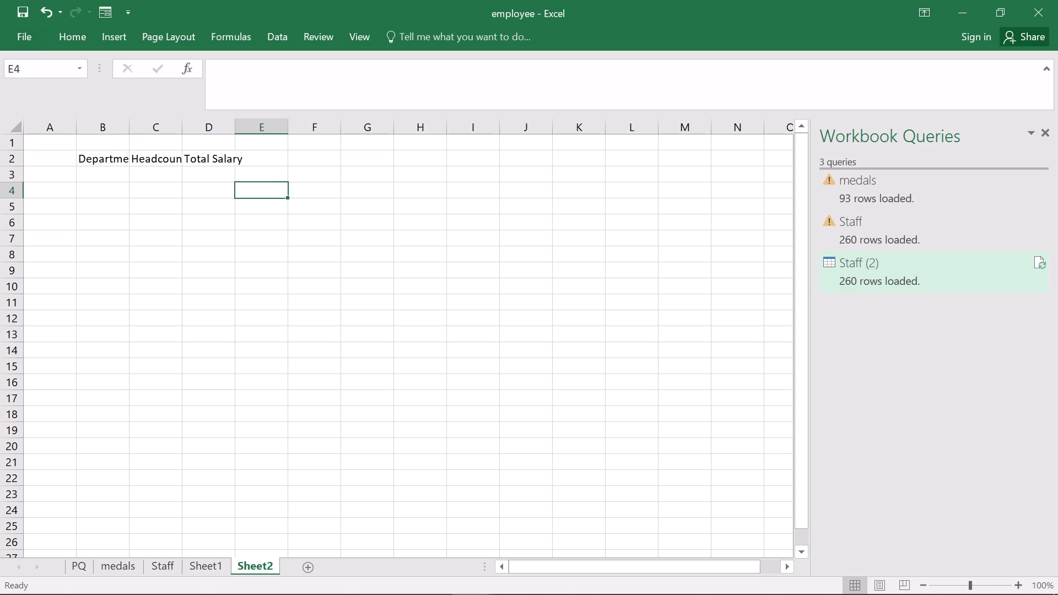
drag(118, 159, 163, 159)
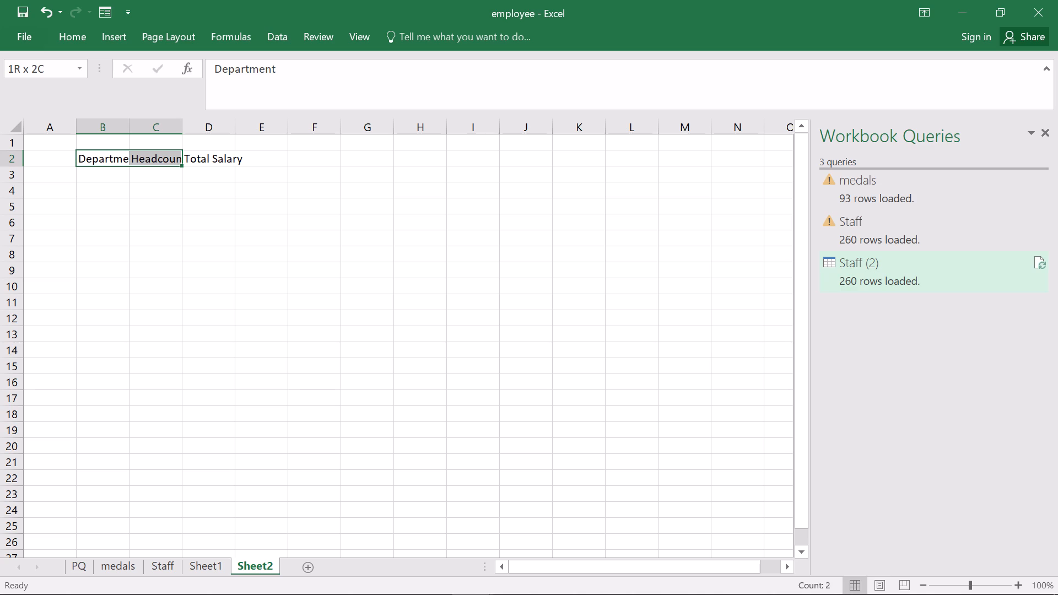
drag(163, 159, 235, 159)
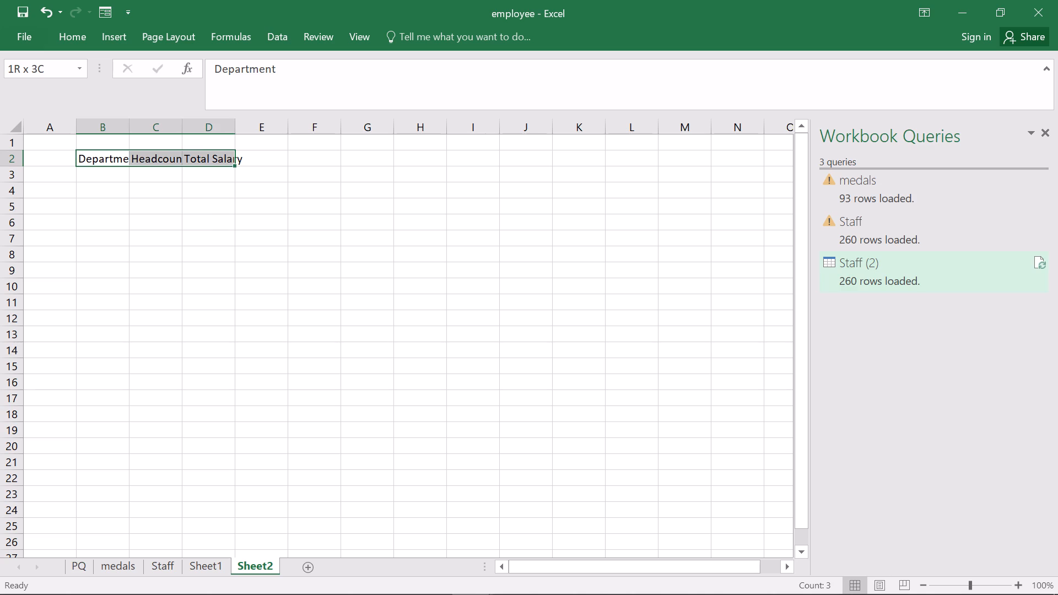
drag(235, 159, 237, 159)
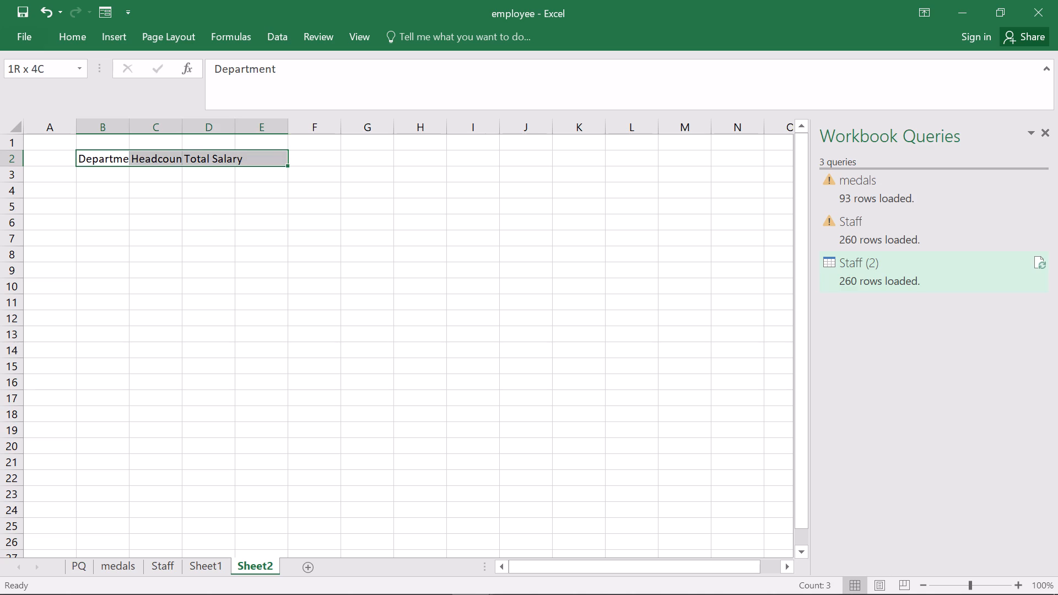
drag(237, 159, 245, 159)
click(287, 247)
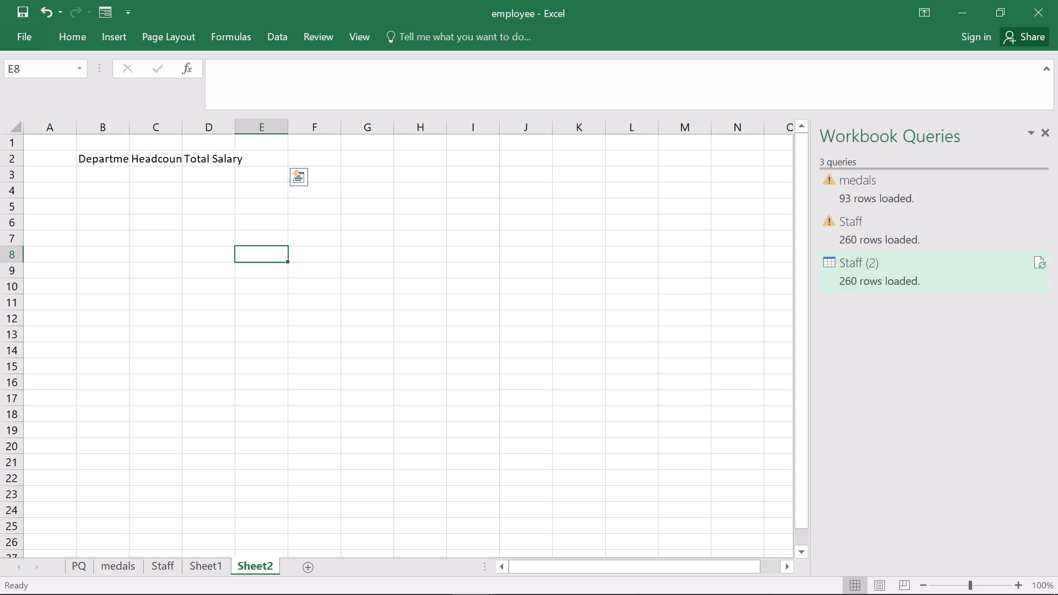
Widen column B just enough to fit the full Department header.
drag(129, 129, 142, 129)
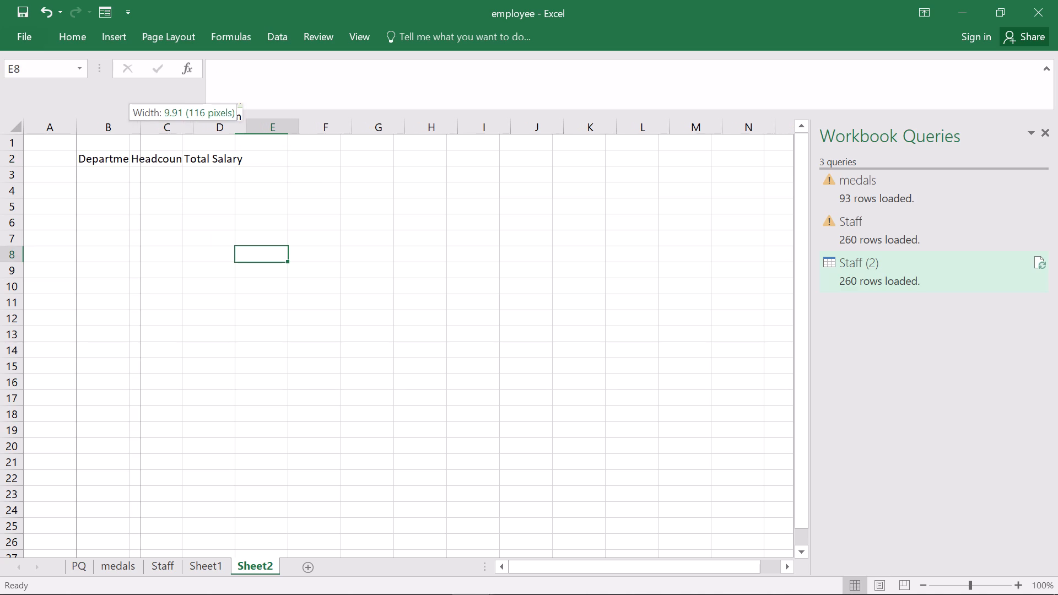
drag(142, 129, 138, 129)
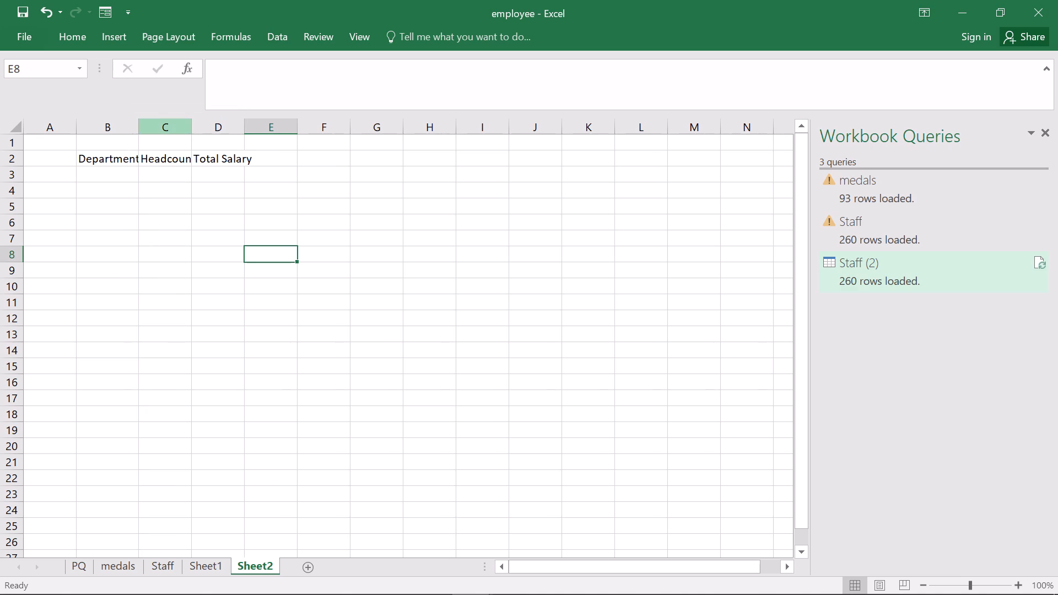
Widen column C until the full Headcount header fits with a little space to spare.
drag(191, 131, 197, 131)
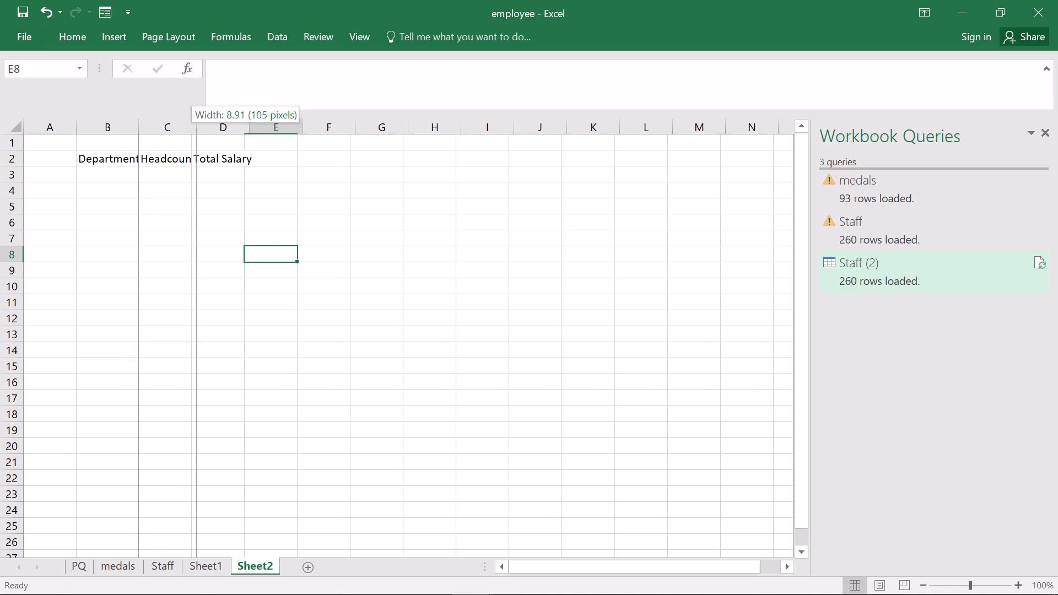
drag(197, 131, 204, 131)
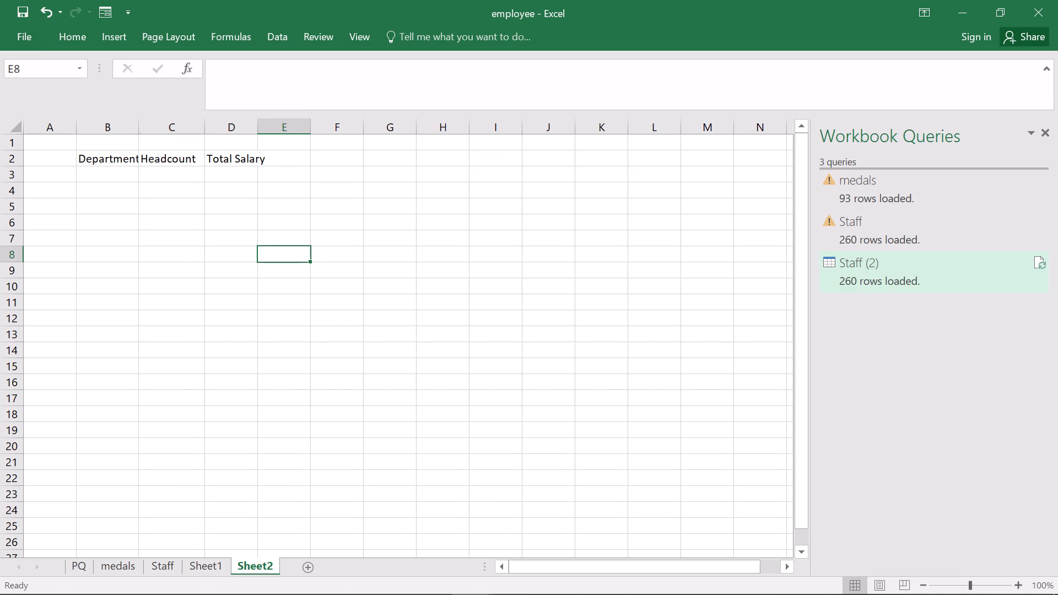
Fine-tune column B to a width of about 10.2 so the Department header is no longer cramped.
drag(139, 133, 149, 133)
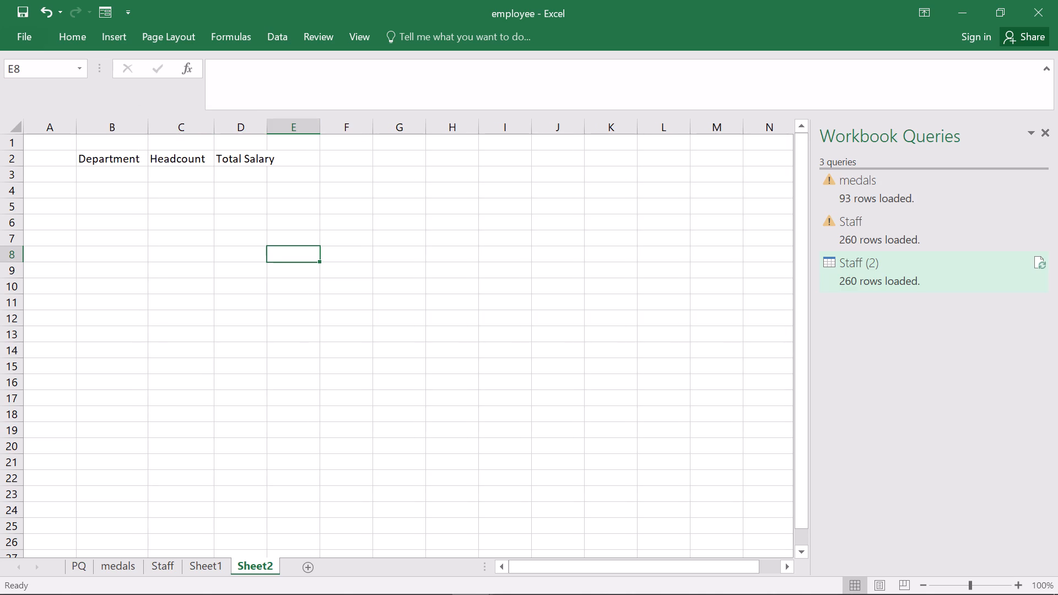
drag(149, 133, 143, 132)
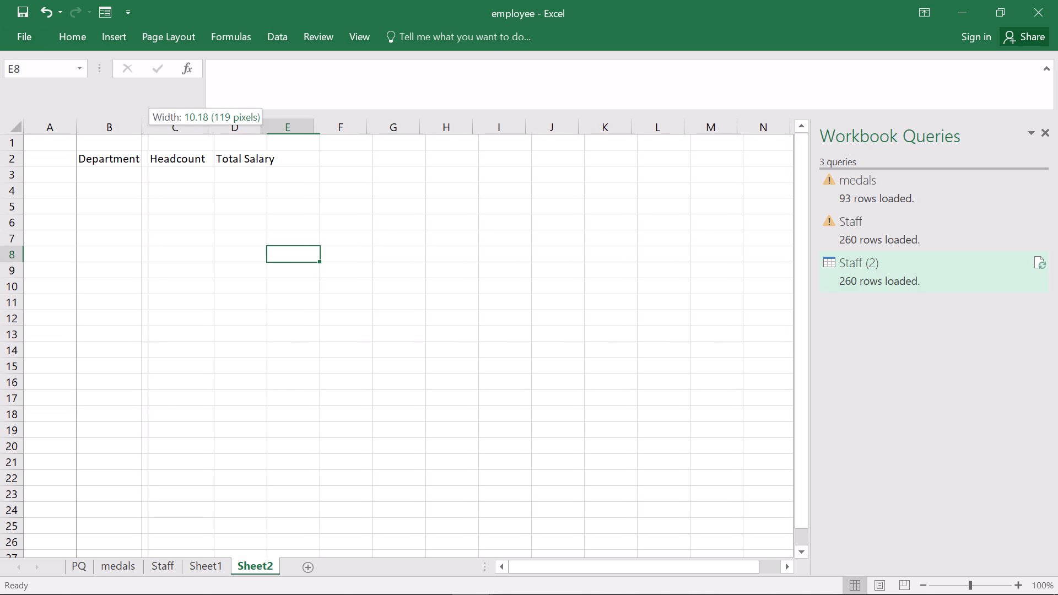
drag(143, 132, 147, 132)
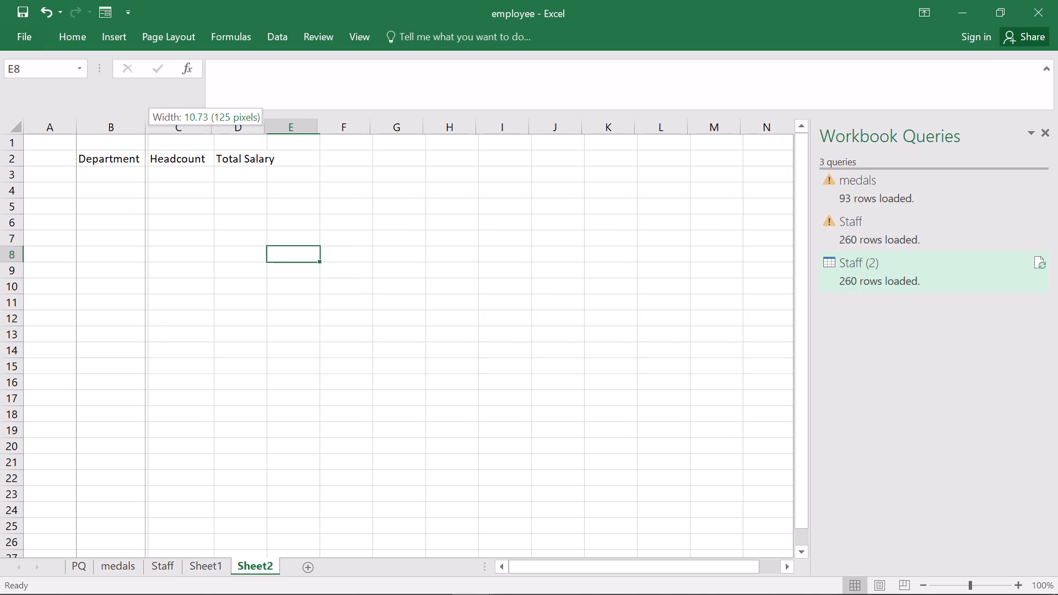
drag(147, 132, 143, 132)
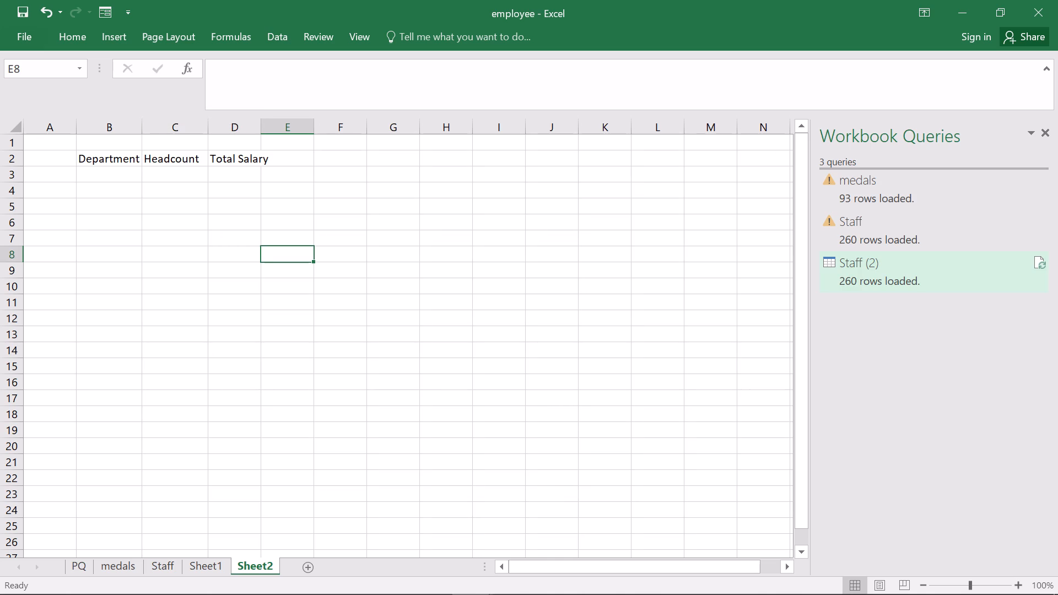
Widen column D to about 10.3 so the Total Salary header fits, and narrow column C very slightly.
drag(262, 133, 276, 130)
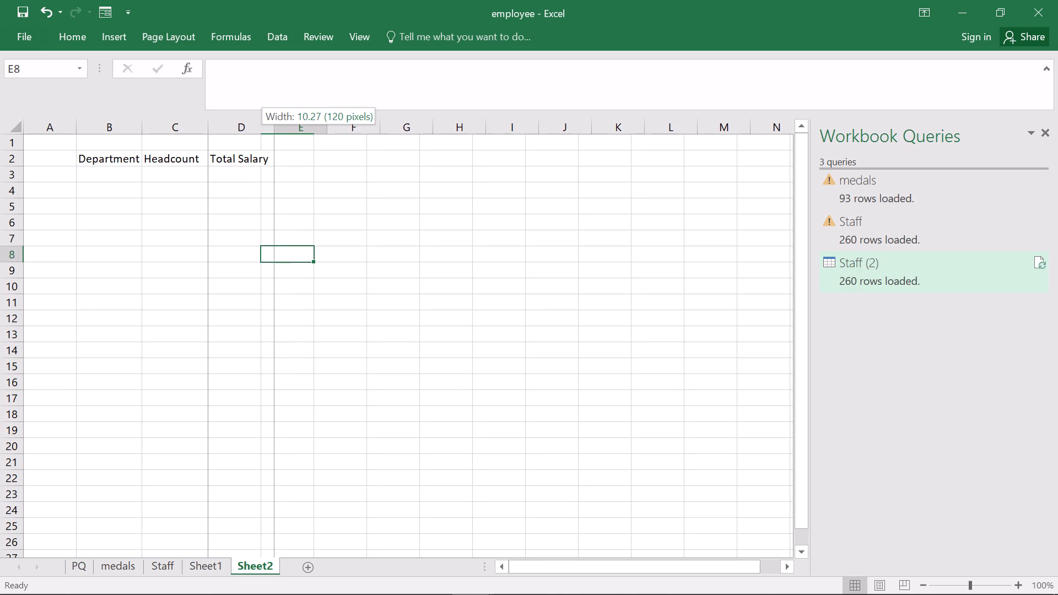
drag(276, 130, 276, 129)
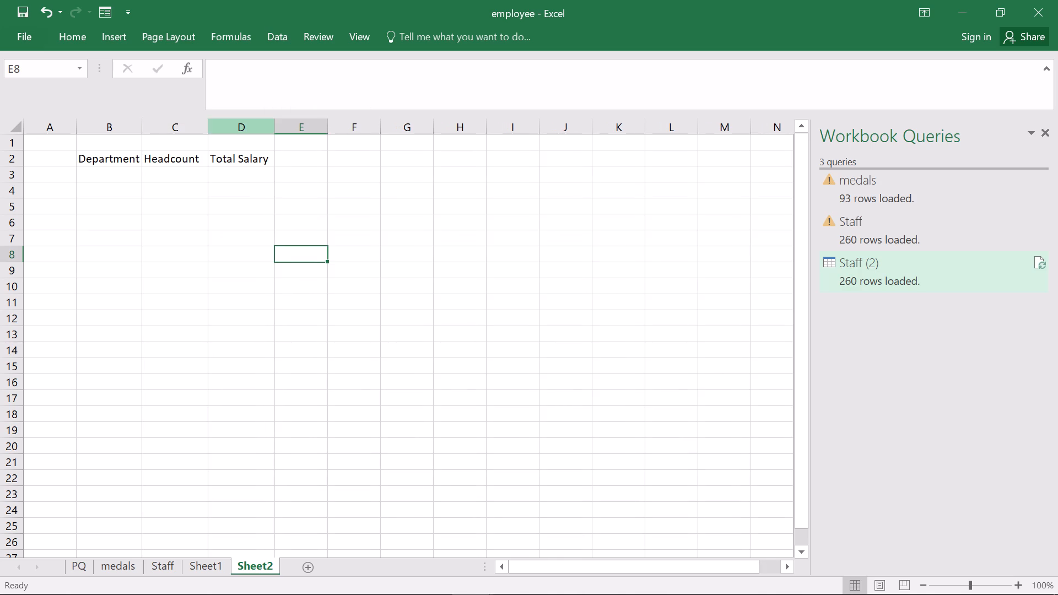
click(210, 131)
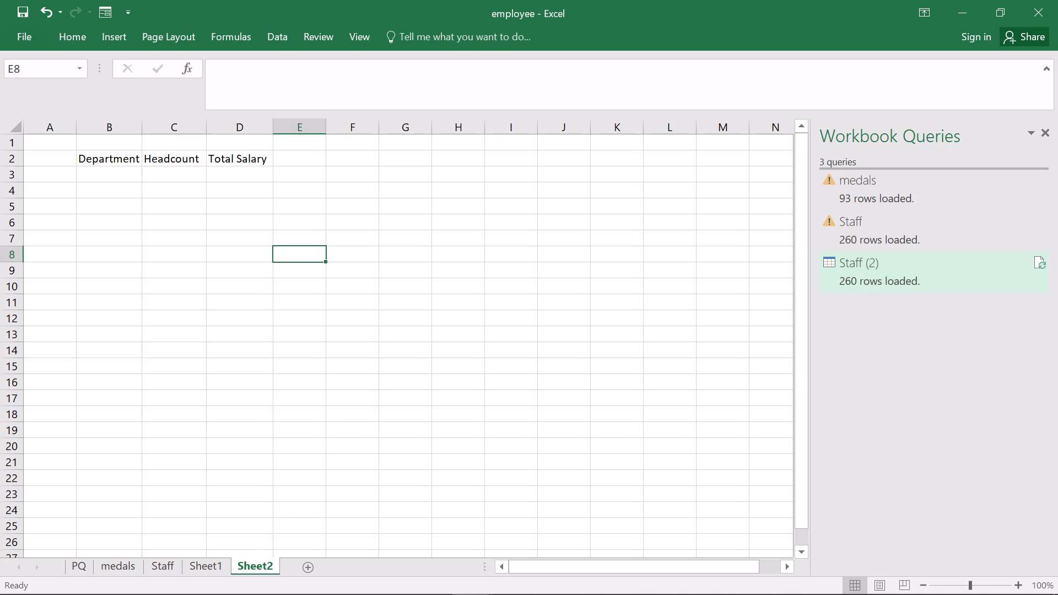
Fill the header cells B2 to D2 with the standard yellow colour.
drag(80, 155, 87, 157)
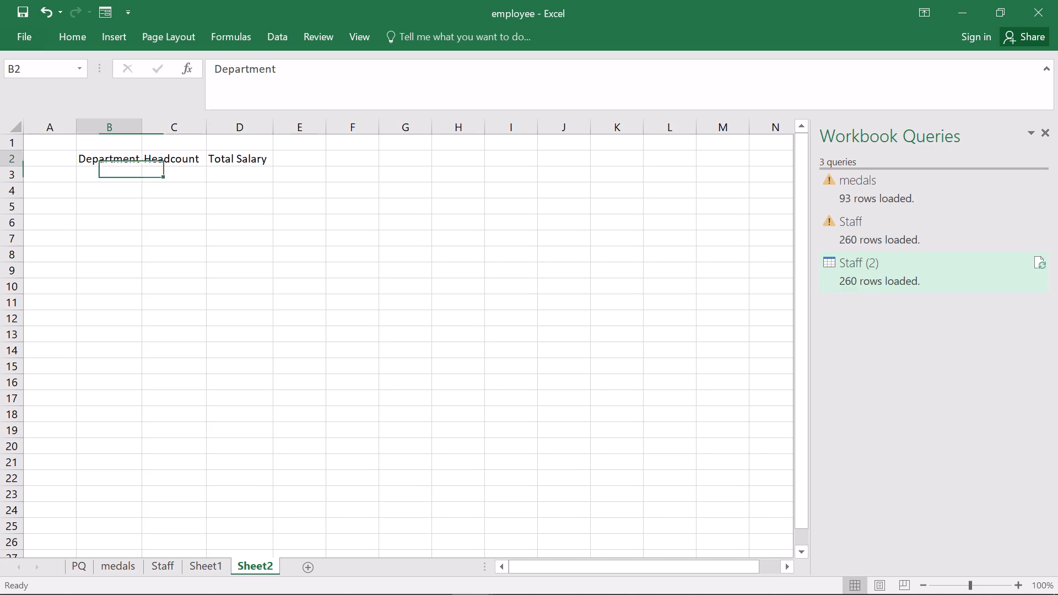
drag(87, 157, 224, 159)
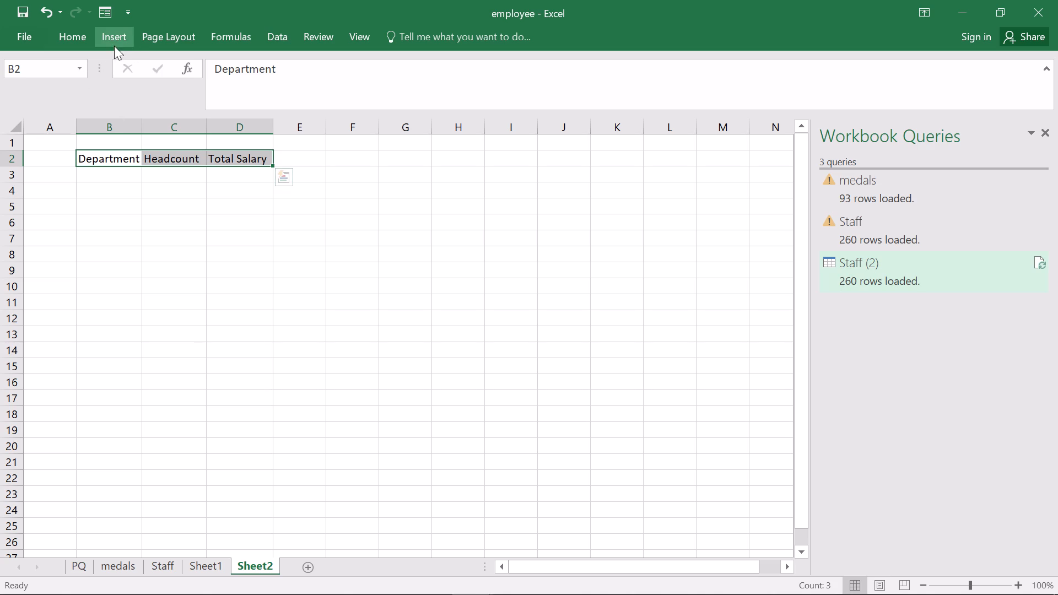
click(79, 40)
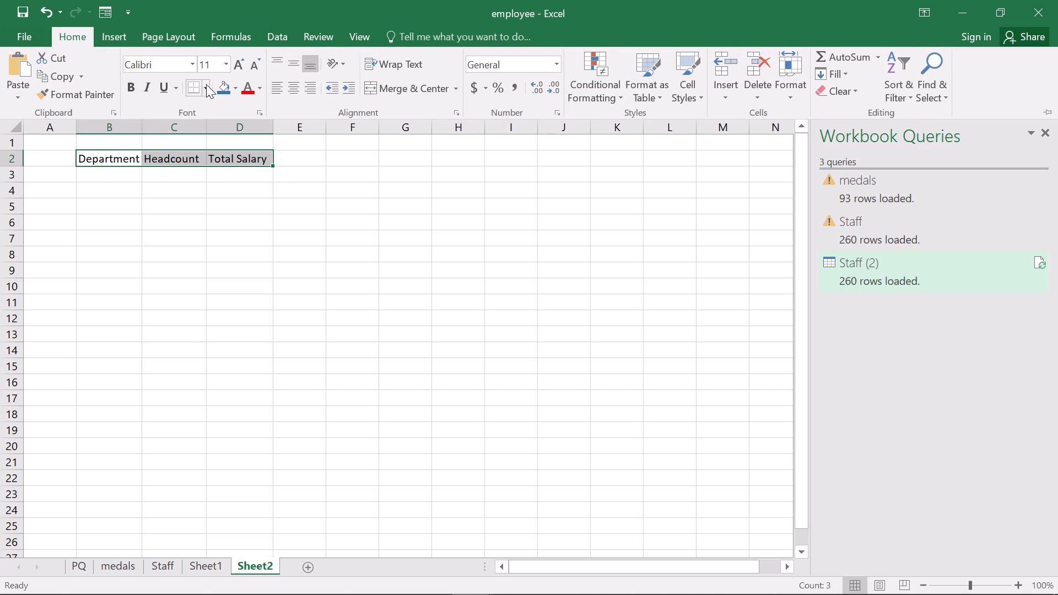
click(234, 87)
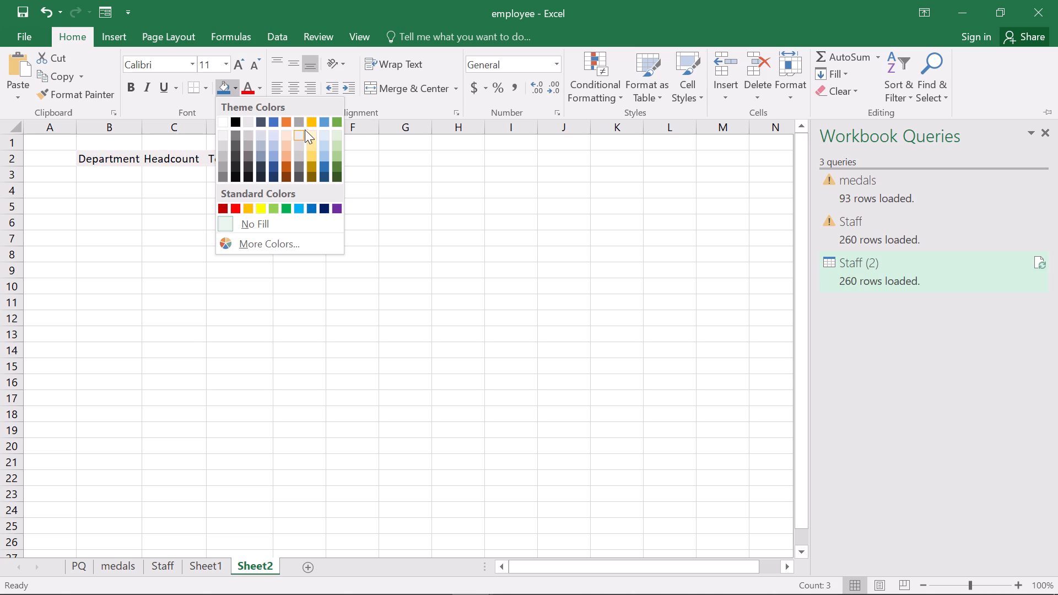
click(258, 205)
click(186, 224)
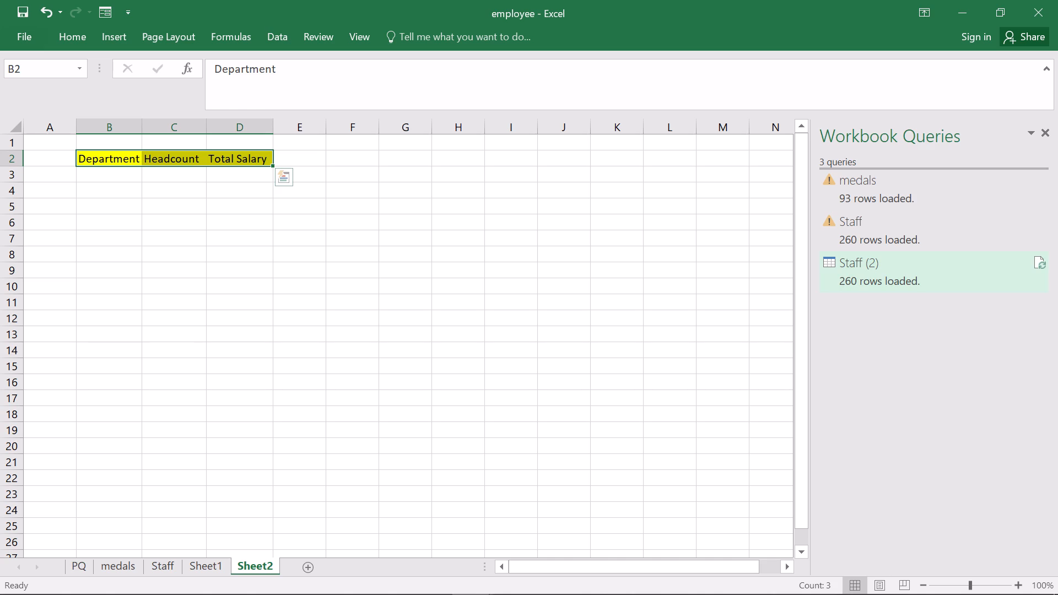
Widen column B to about one and a half times its width, leaving room for long department names.
drag(143, 129, 155, 128)
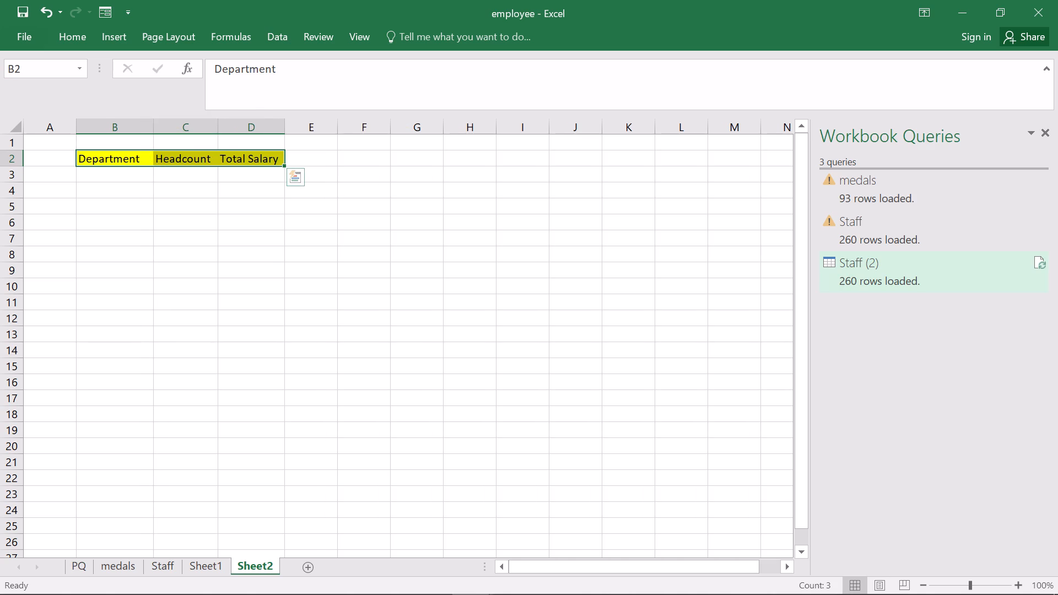
drag(154, 130, 177, 125)
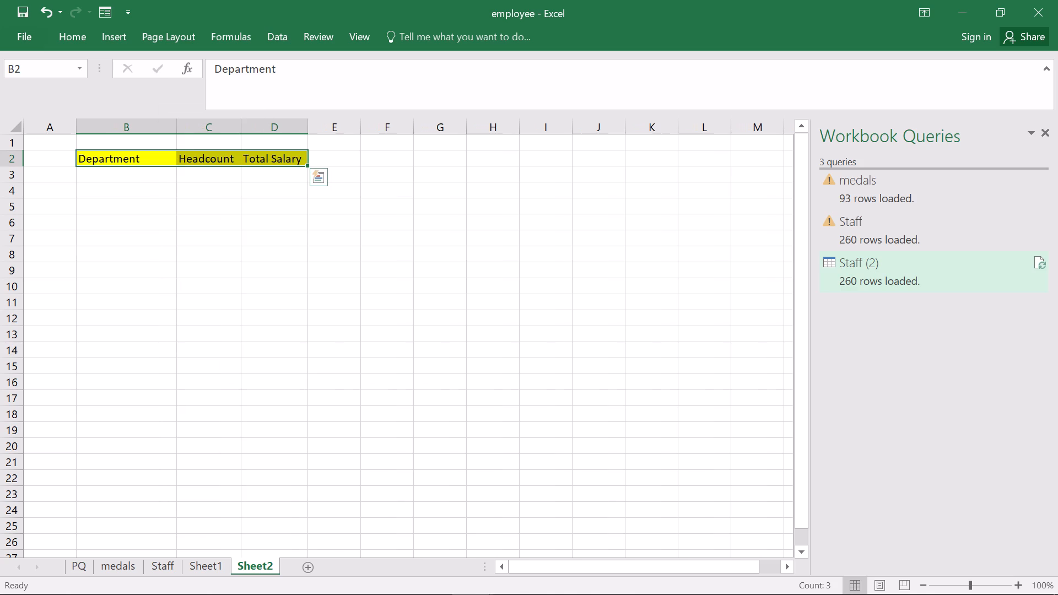
click(266, 218)
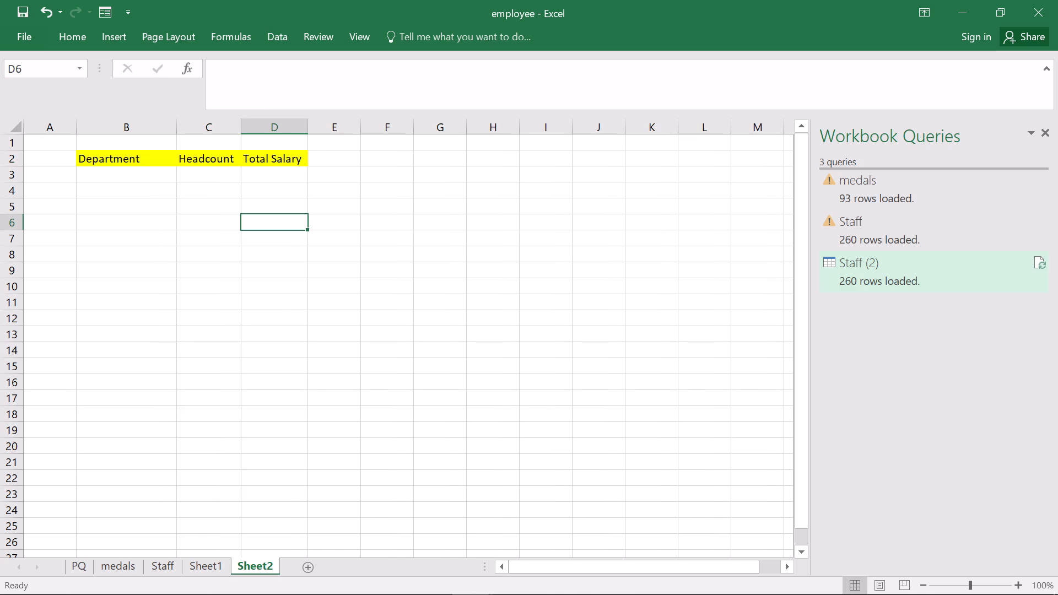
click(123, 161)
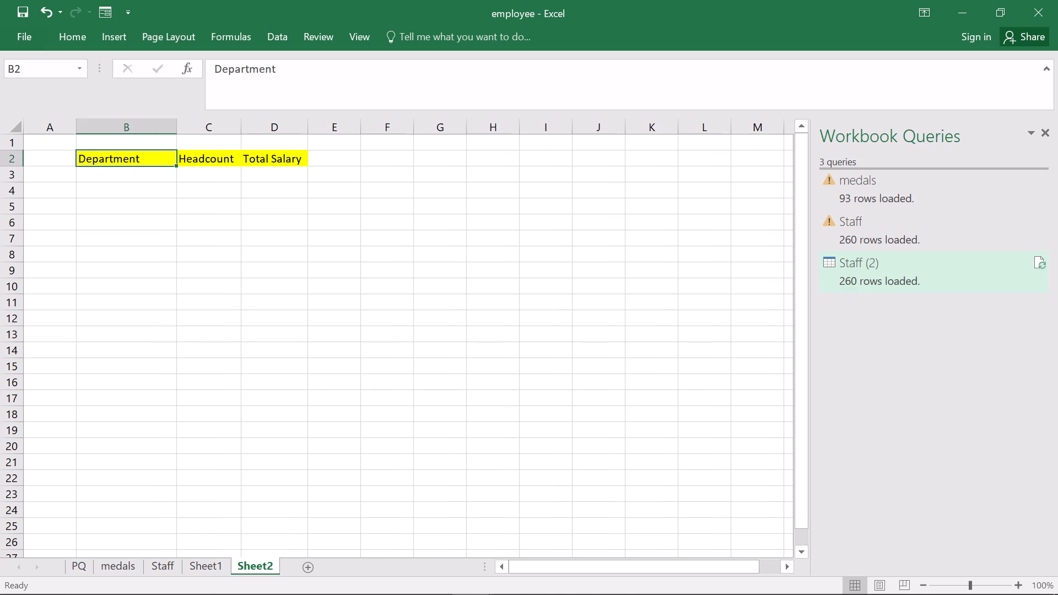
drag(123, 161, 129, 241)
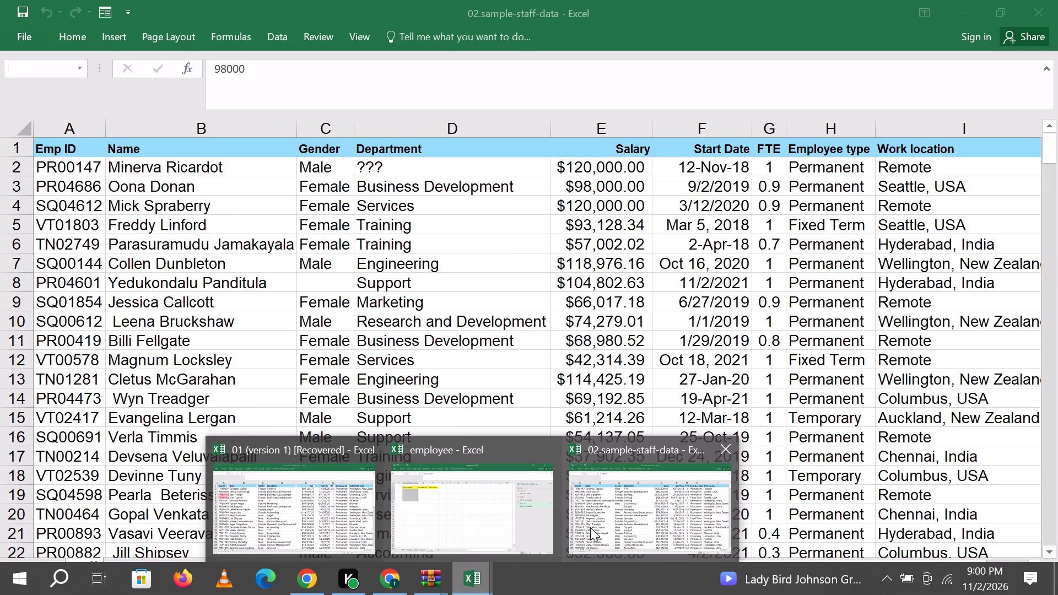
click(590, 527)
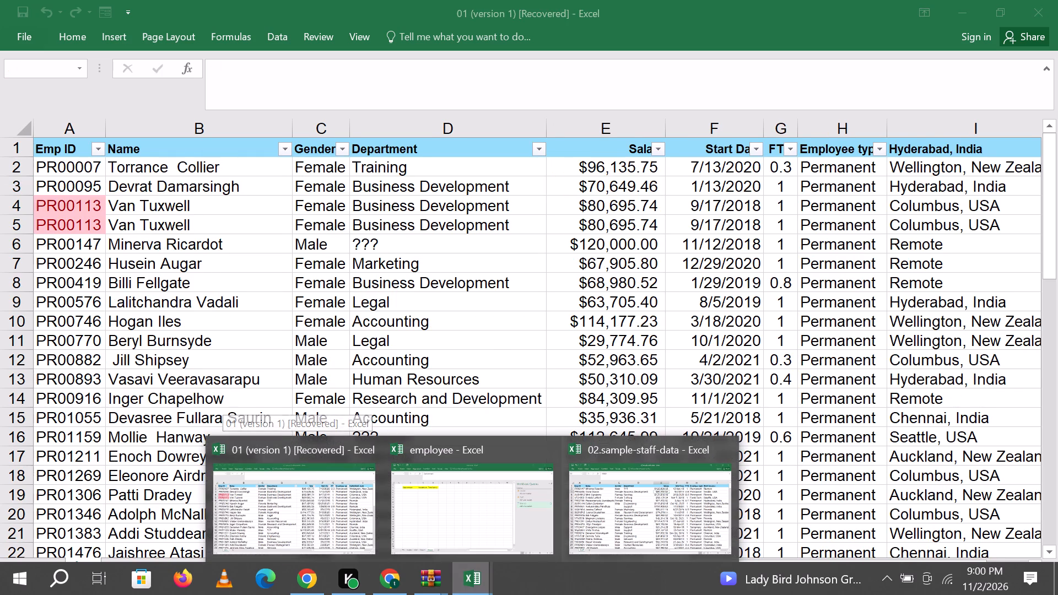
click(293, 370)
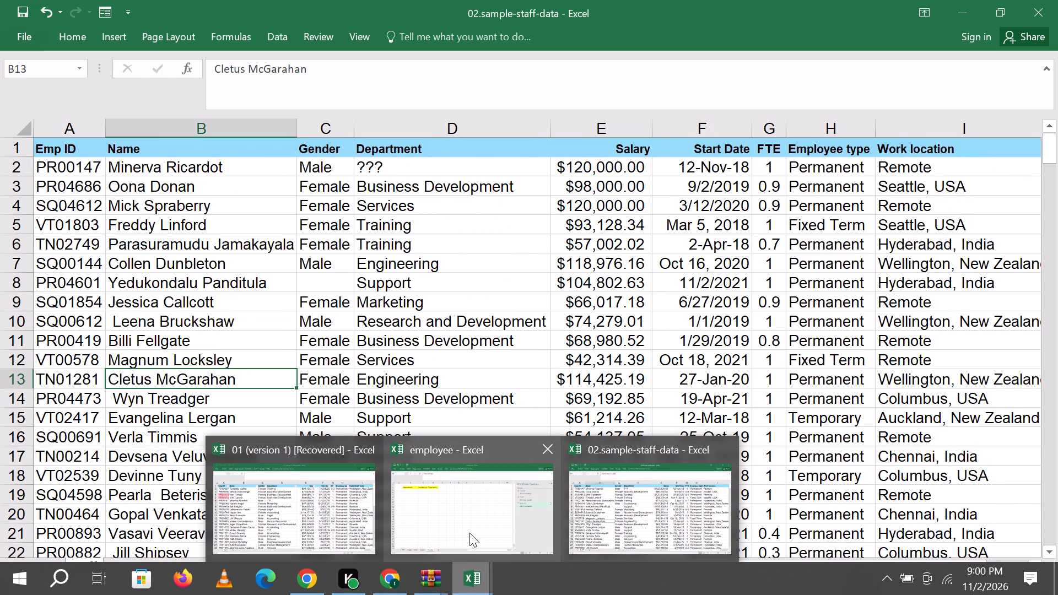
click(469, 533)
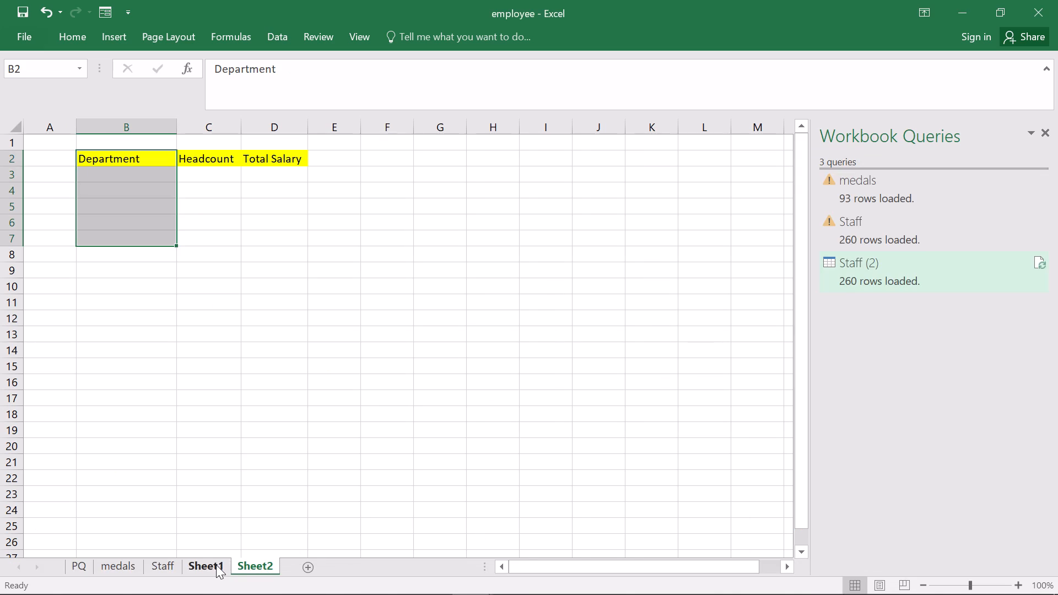
Copy the Department column on Sheet1, header included, from E1 down to the last filled row, E261.
click(215, 565)
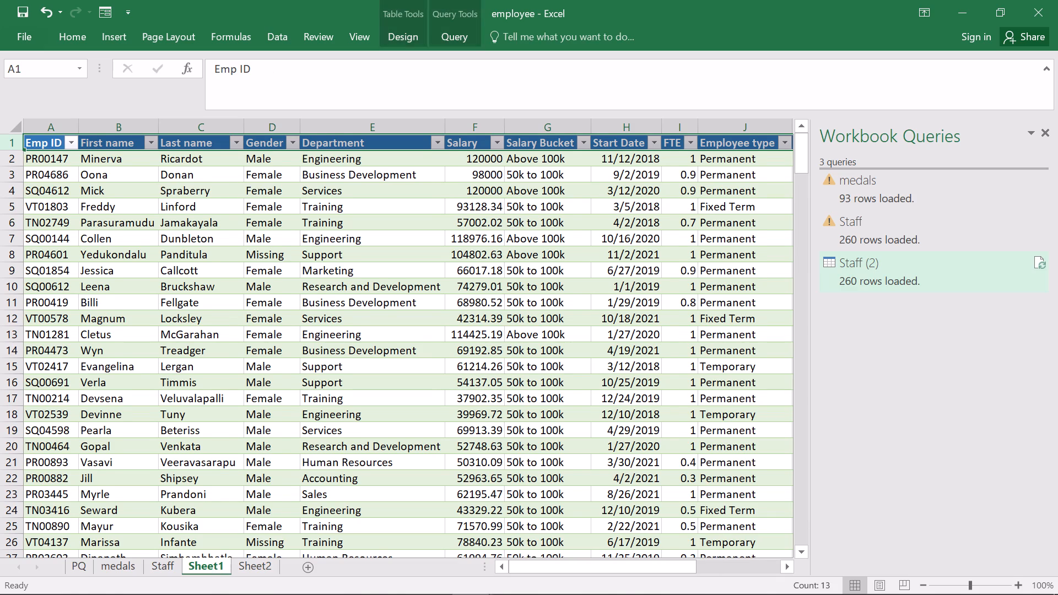
scroll(292, 326, right, 4)
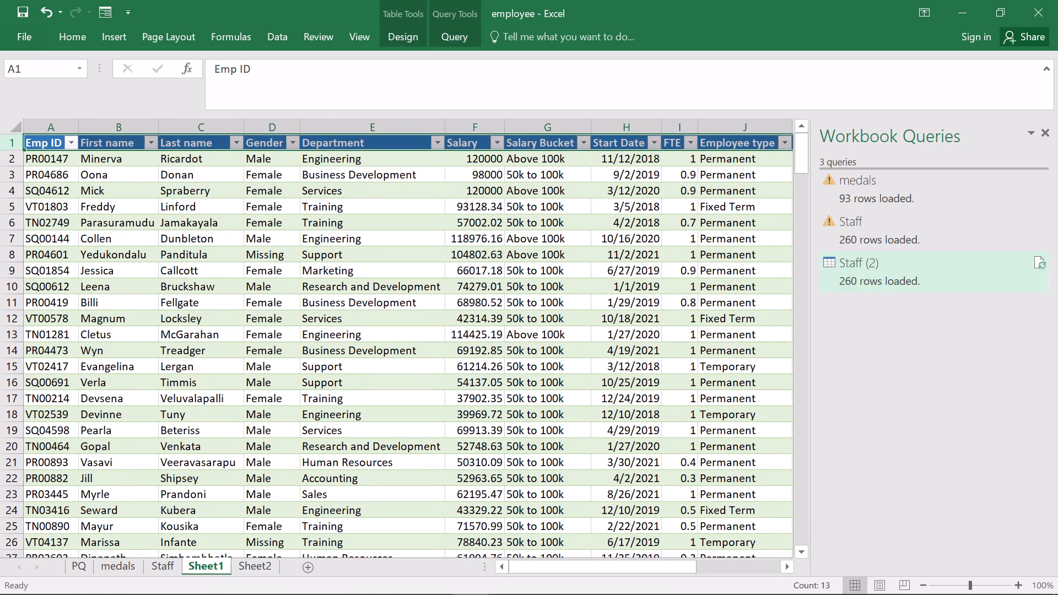
click(336, 146)
click(358, 144)
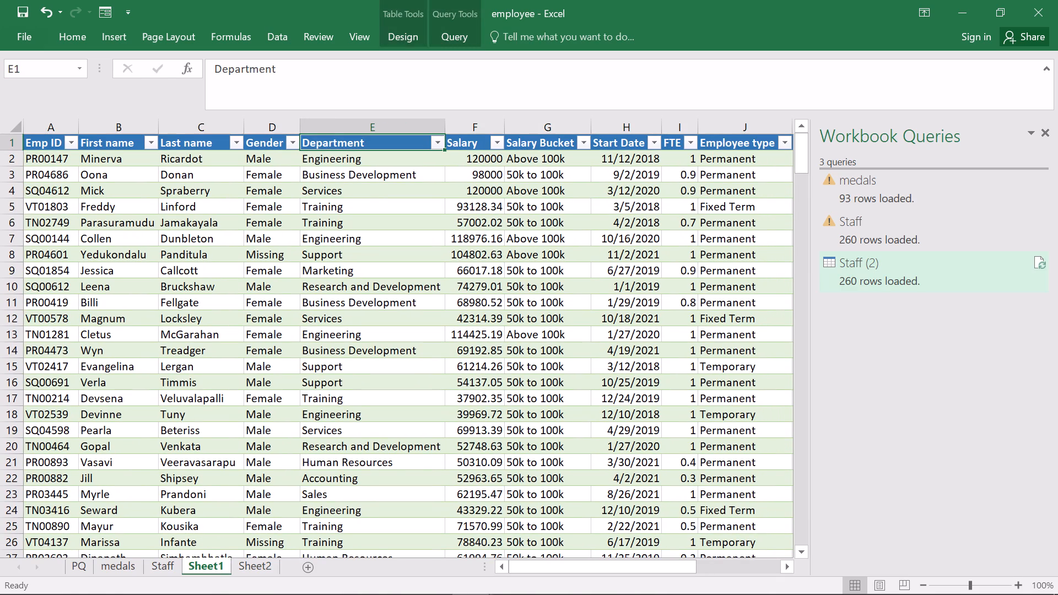
drag(358, 144, 361, 250)
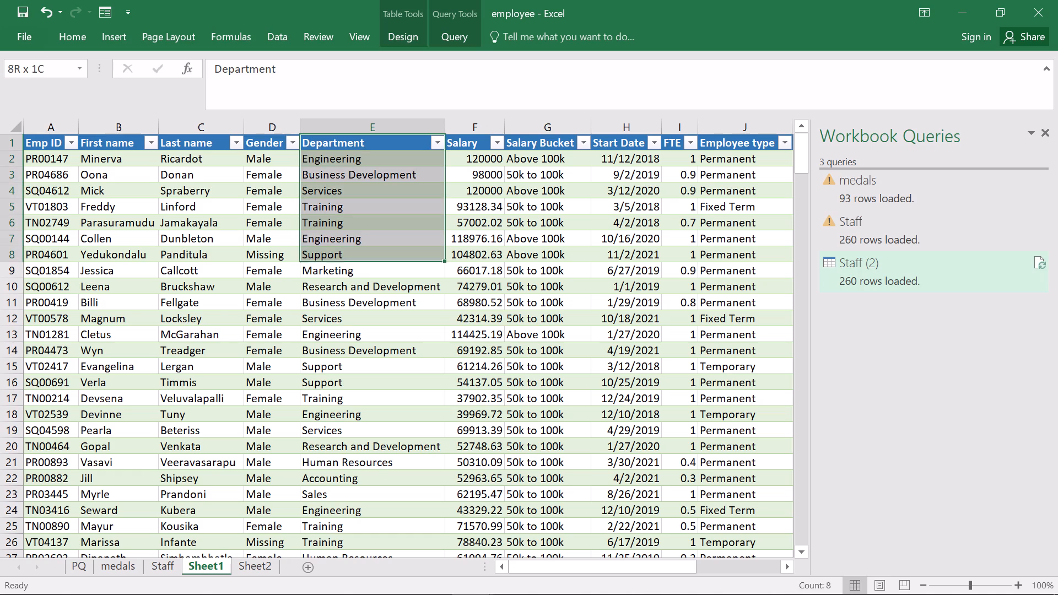
drag(361, 250, 373, 545)
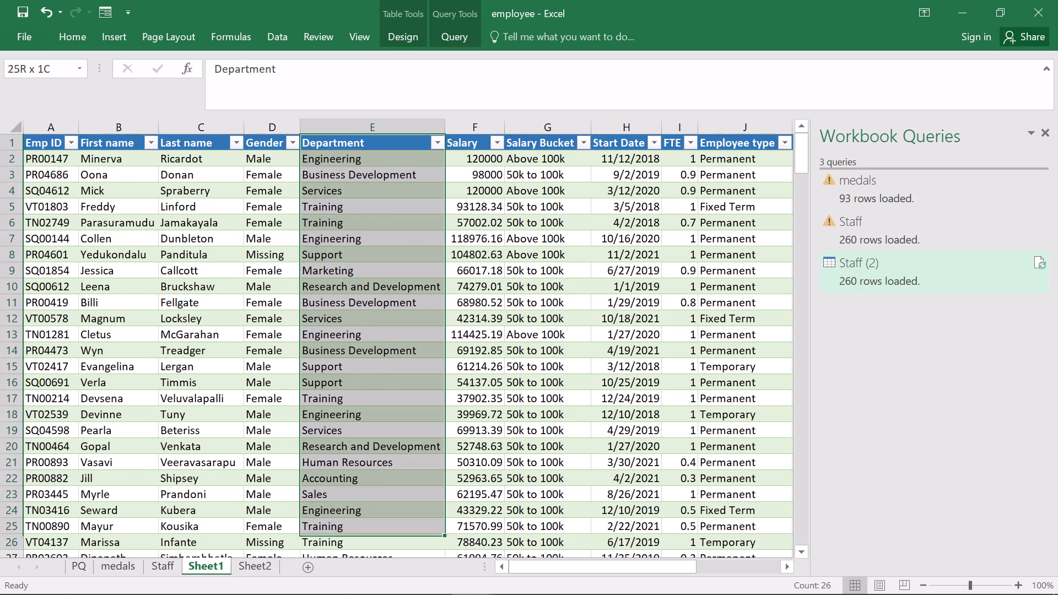
drag(373, 545, 373, 580)
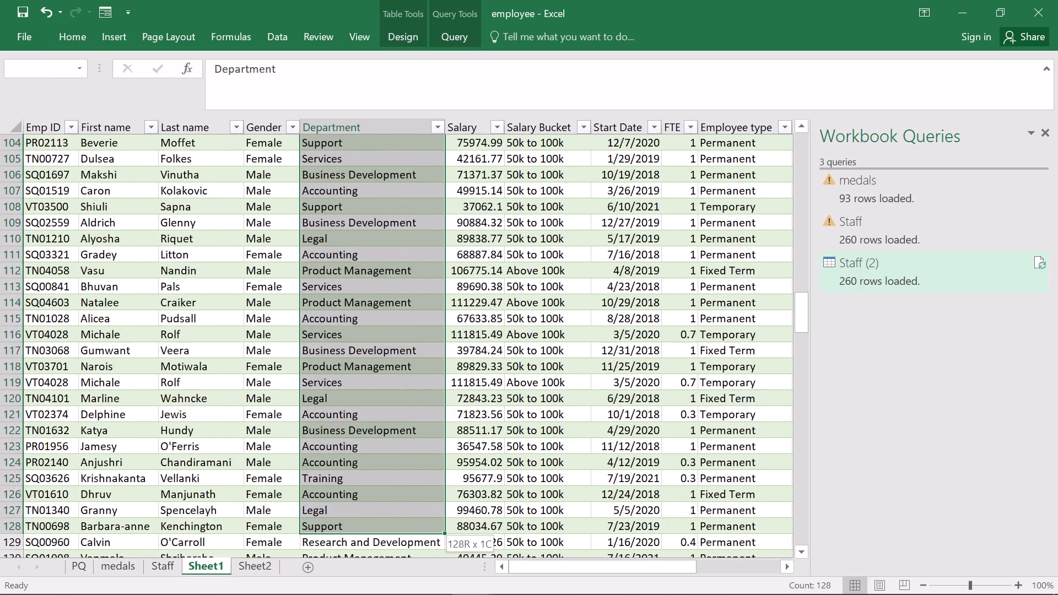
drag(373, 580, 377, 572)
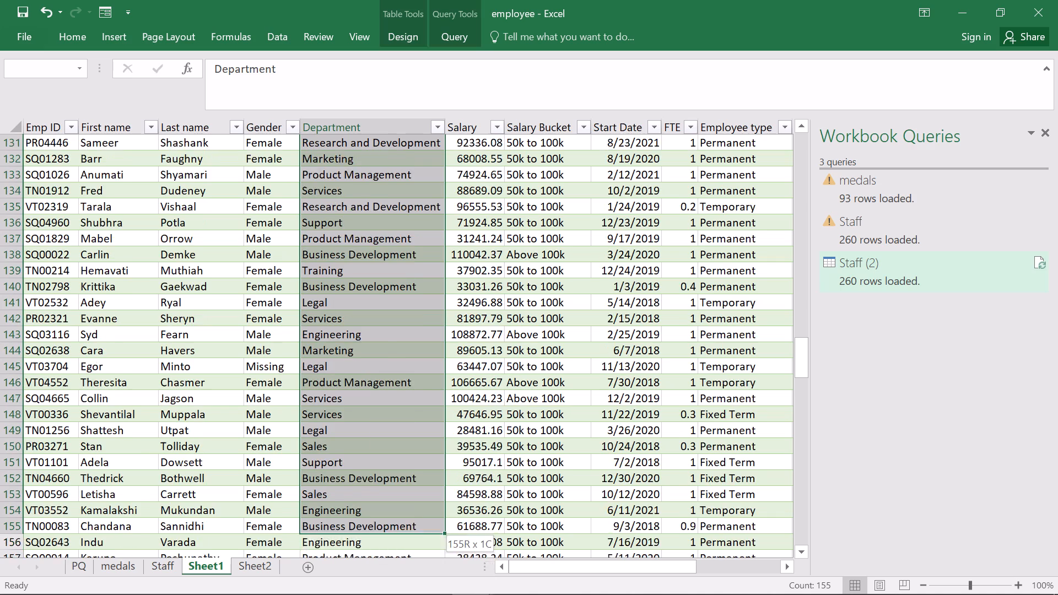
drag(377, 572, 377, 571)
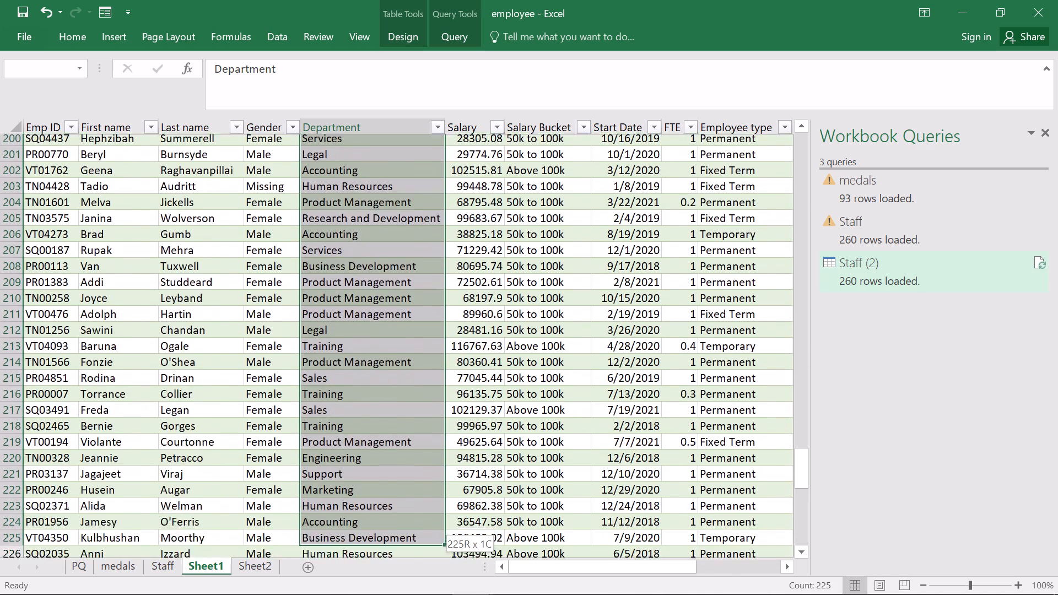
drag(377, 571, 377, 594)
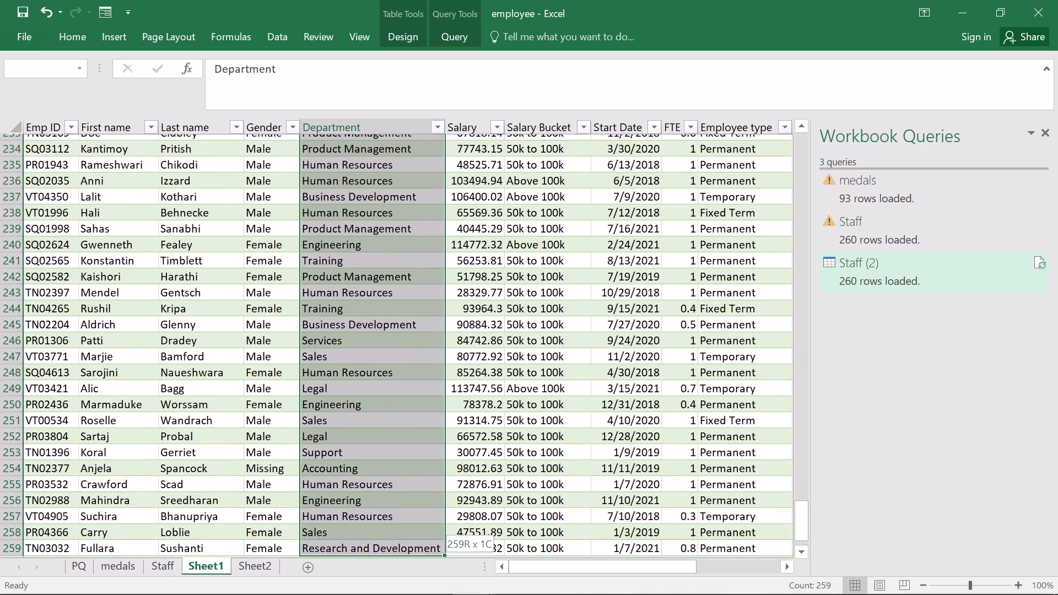
drag(377, 594, 377, 513)
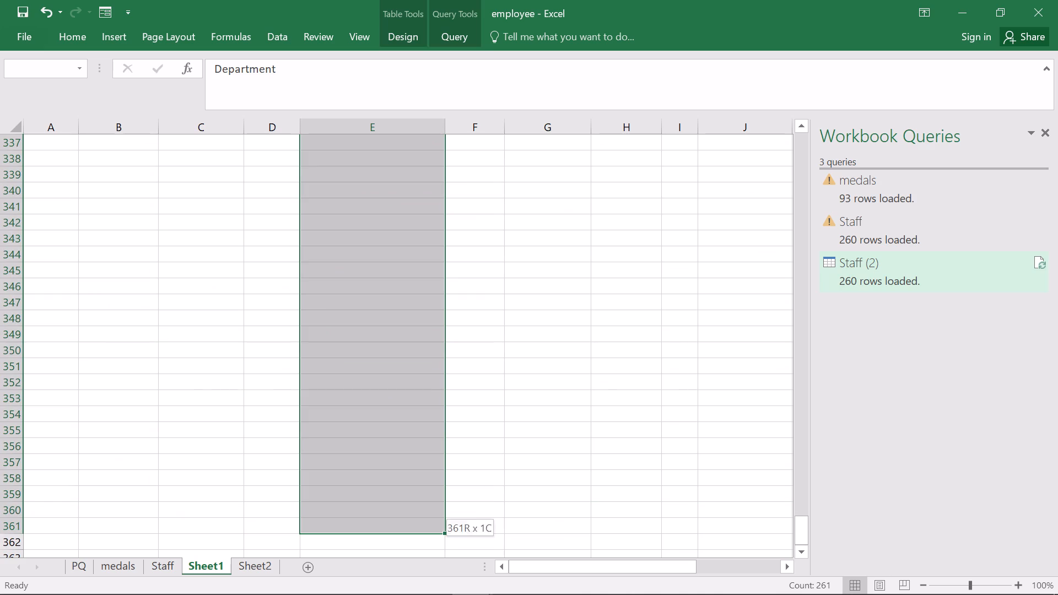
drag(377, 513, 405, 110)
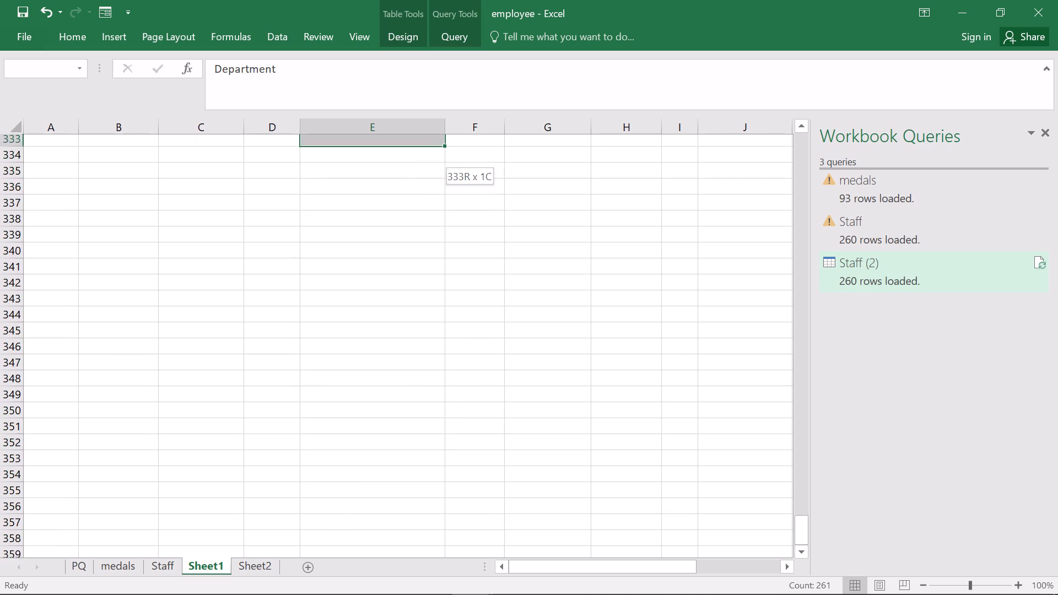
drag(405, 110, 415, 90)
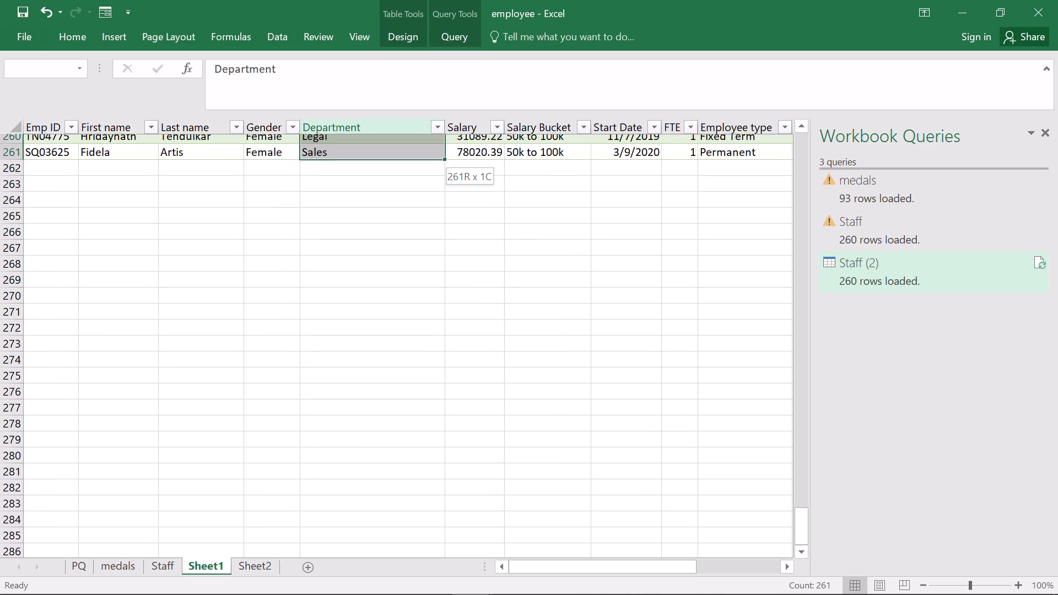
drag(415, 90, 390, 221)
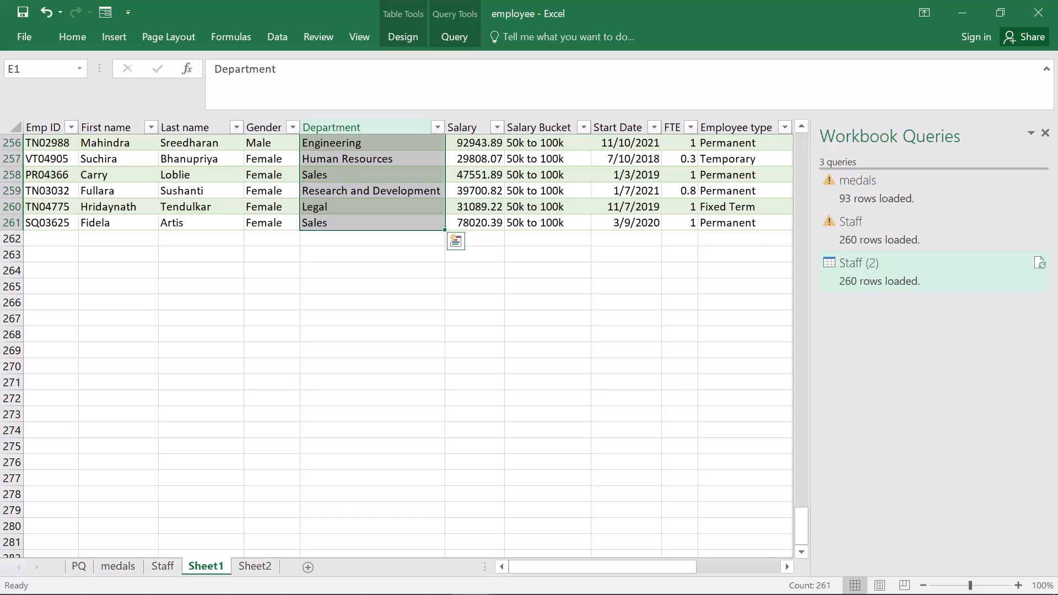
key(ctrl+c)
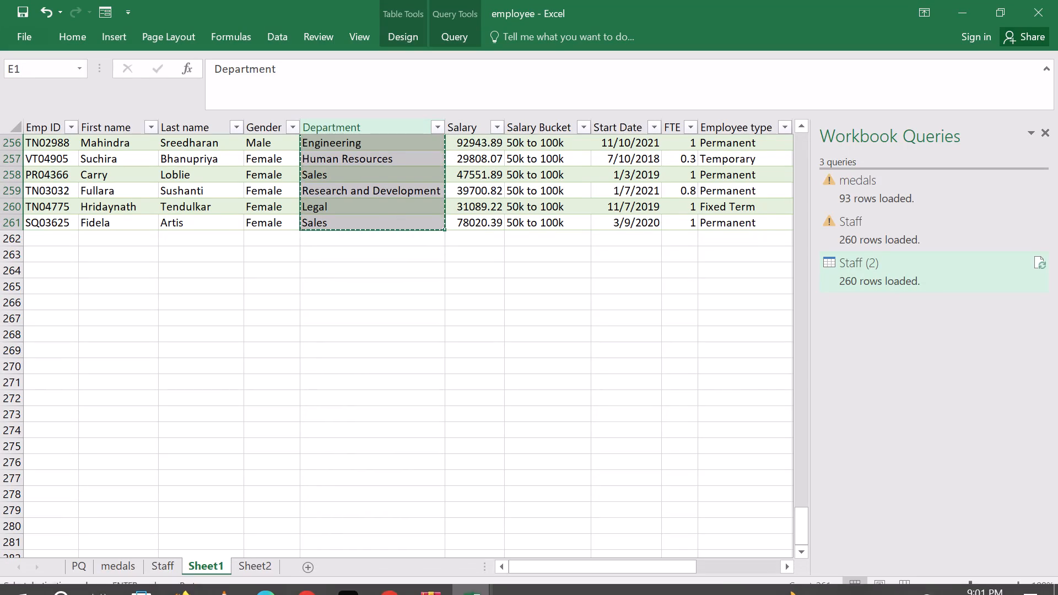
Paste the copied department list with its source formatting into Sheet2, starting at cell B3 under the yellow Department header.
click(250, 570)
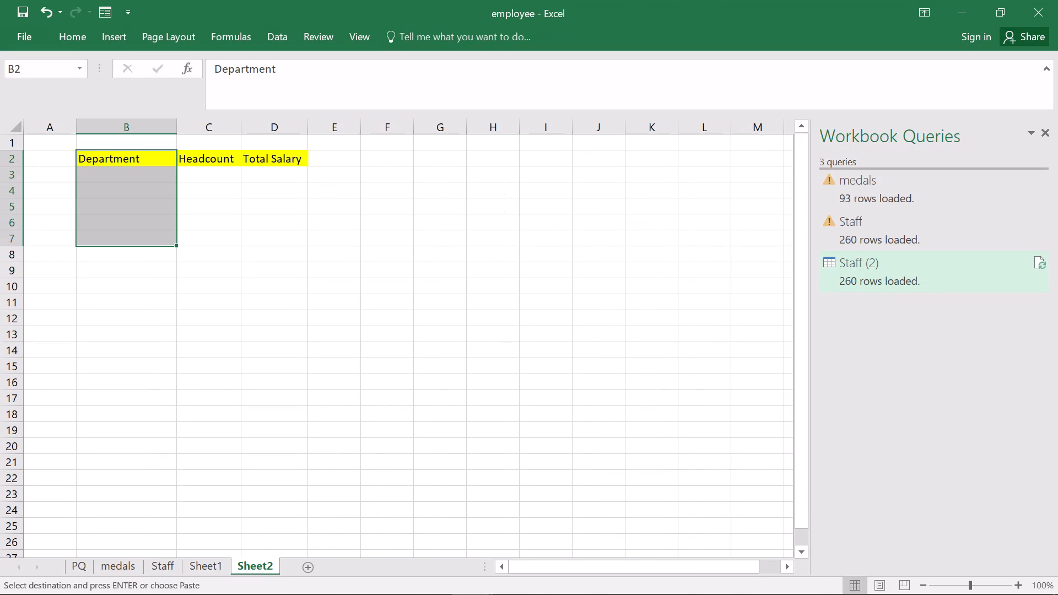
click(136, 183)
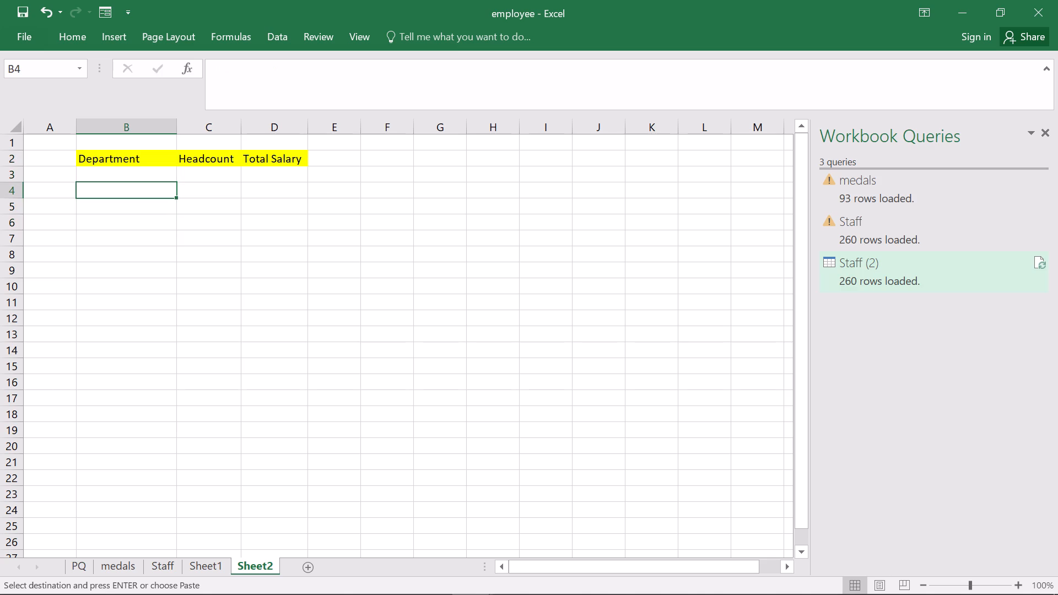
click(128, 178)
right_click(128, 178)
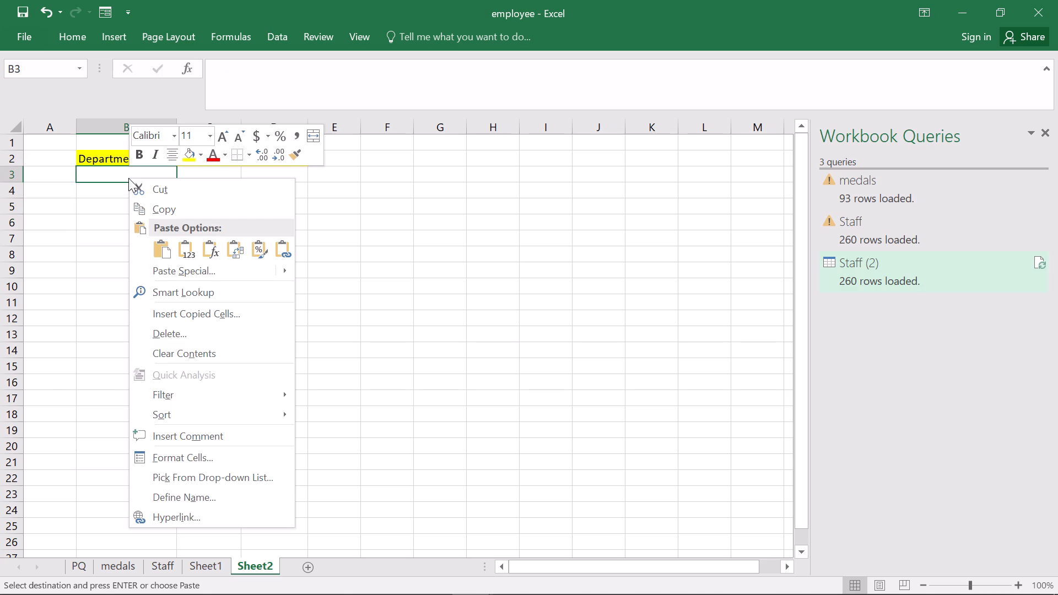
click(154, 251)
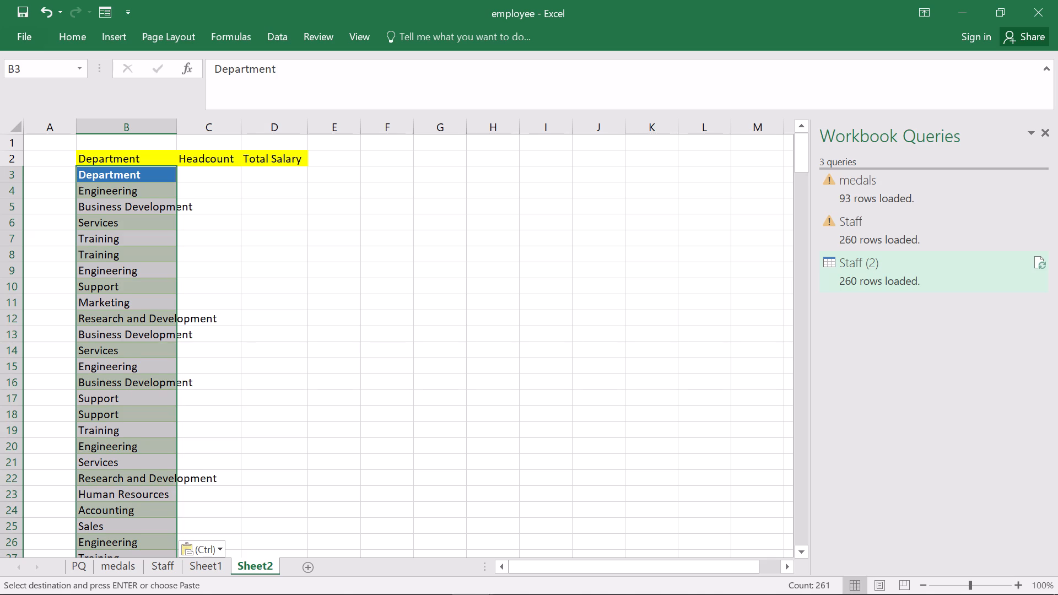
scroll(278, 253, up, 1)
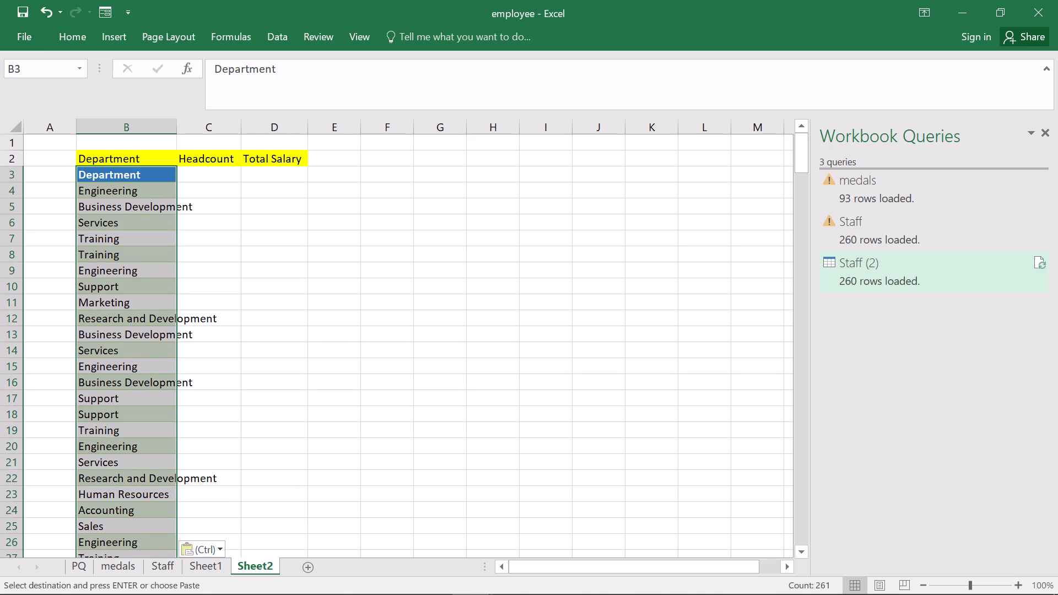
Clear the duplicate Department header text from cell B3 on Sheet2.
click(139, 178)
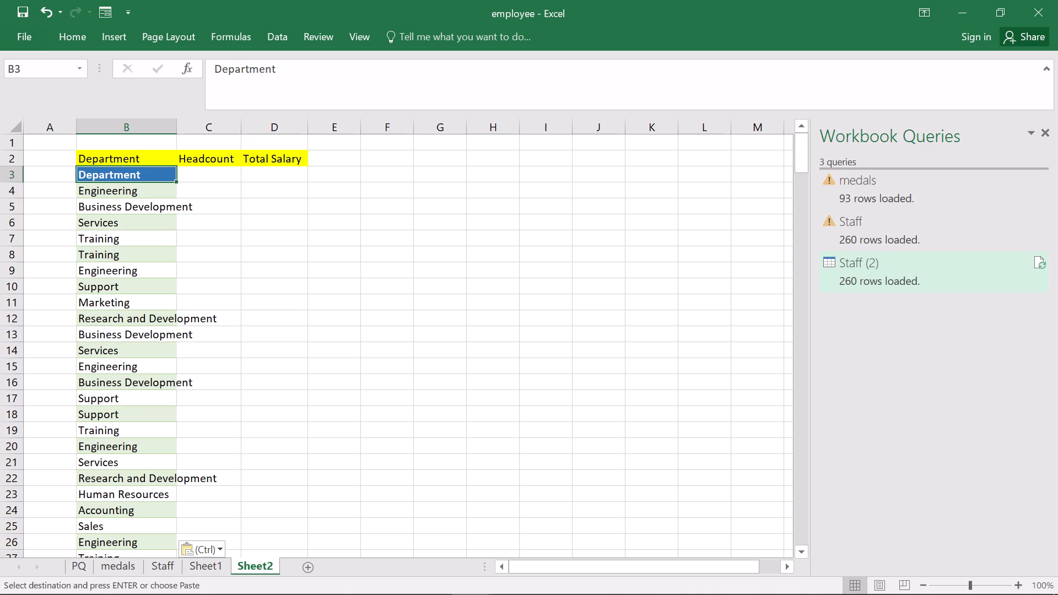
key(BackSpace)
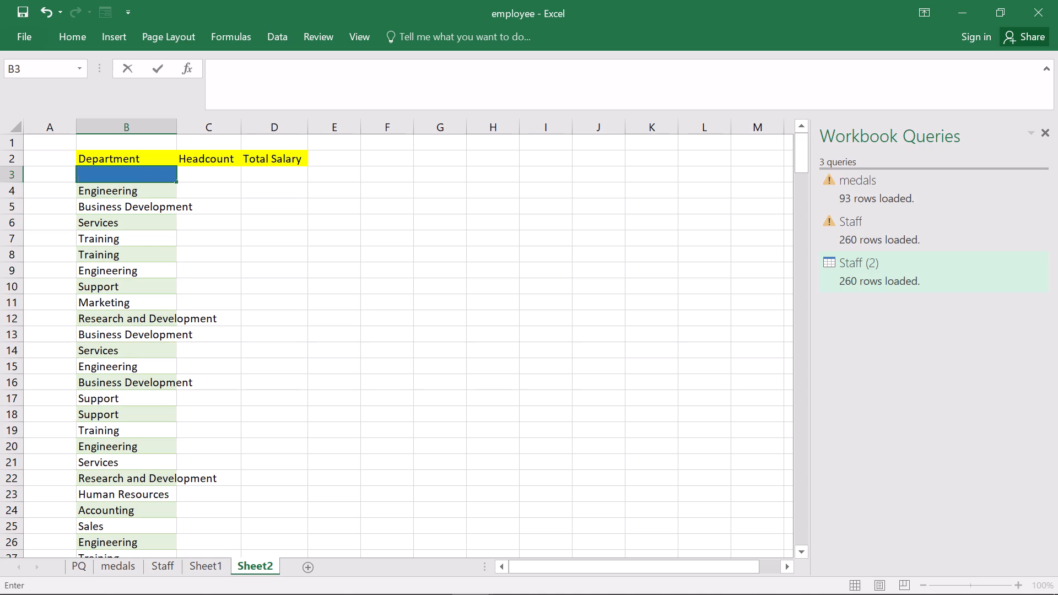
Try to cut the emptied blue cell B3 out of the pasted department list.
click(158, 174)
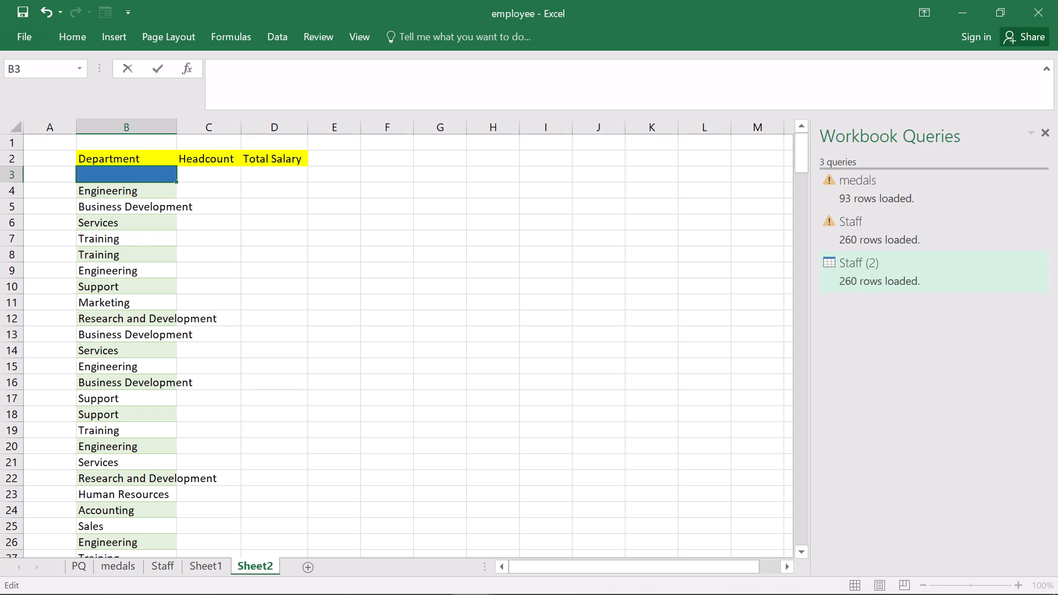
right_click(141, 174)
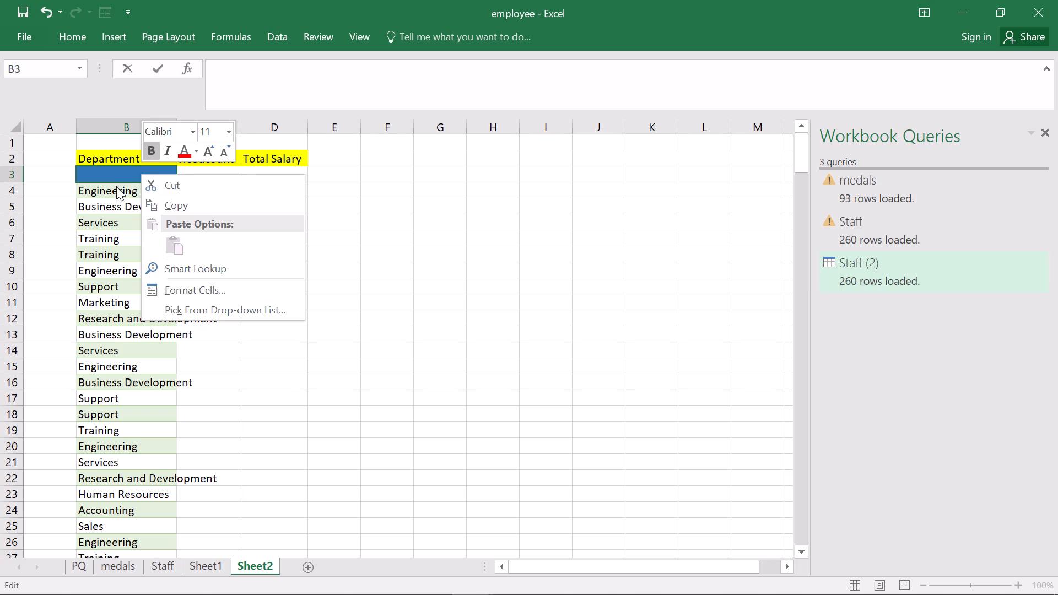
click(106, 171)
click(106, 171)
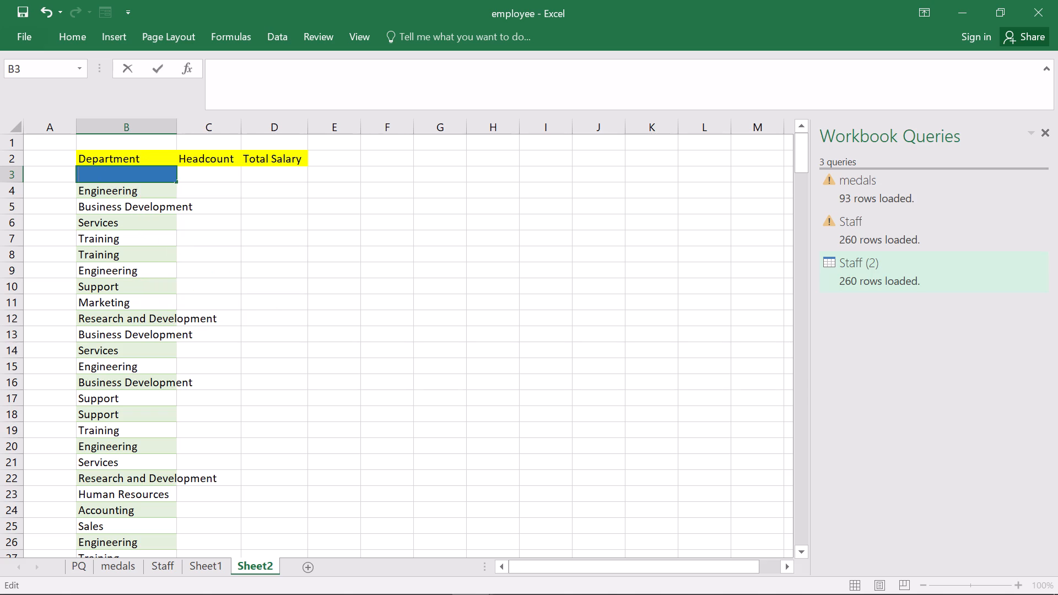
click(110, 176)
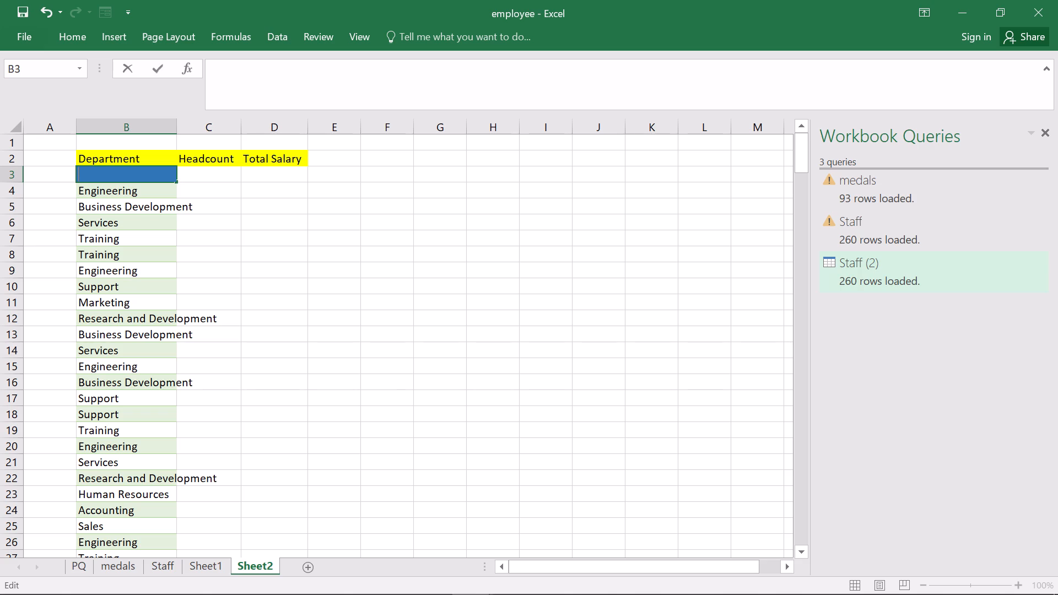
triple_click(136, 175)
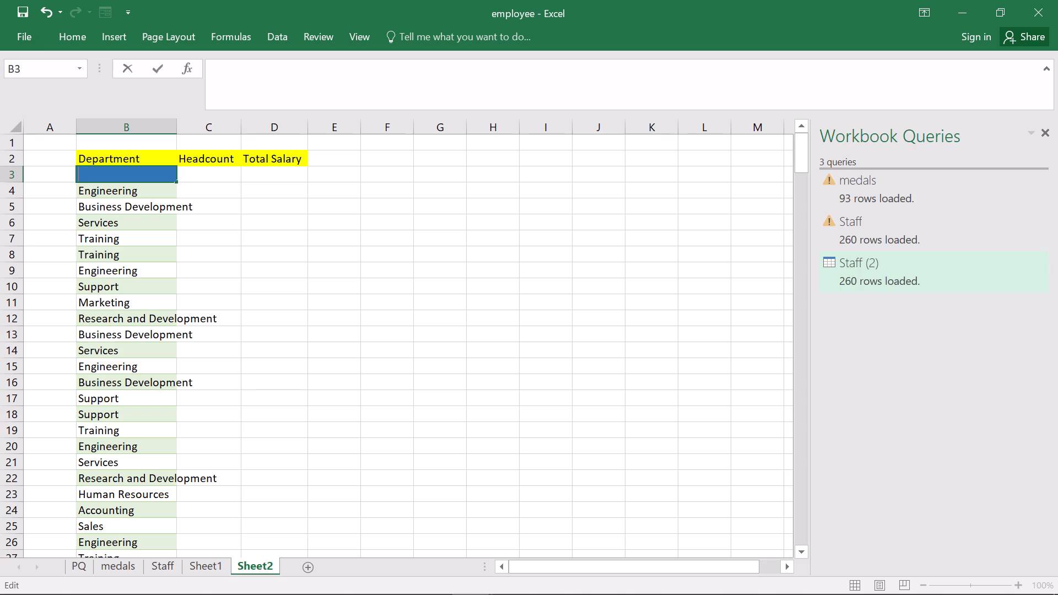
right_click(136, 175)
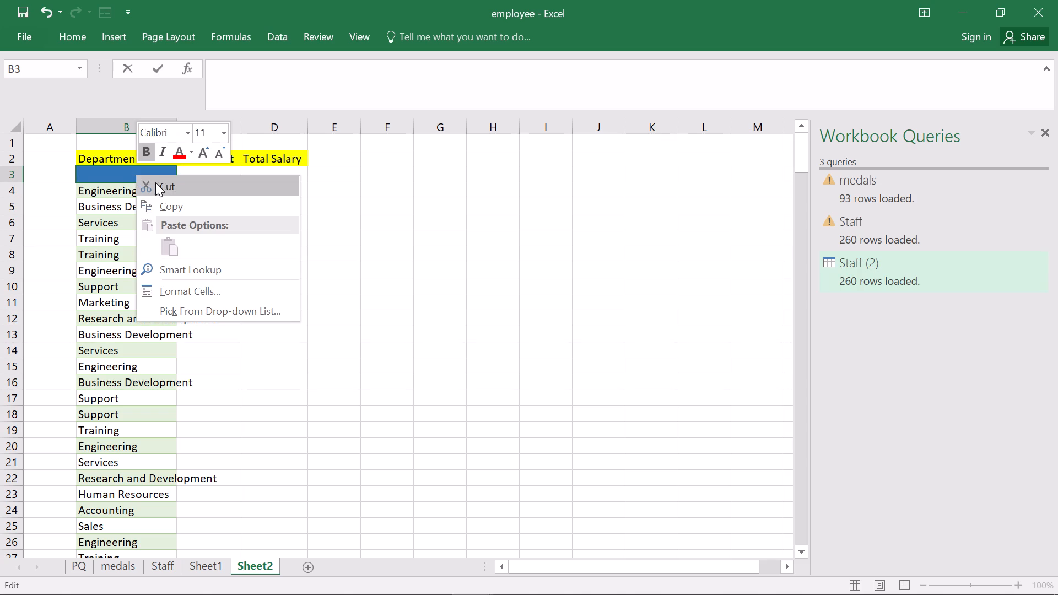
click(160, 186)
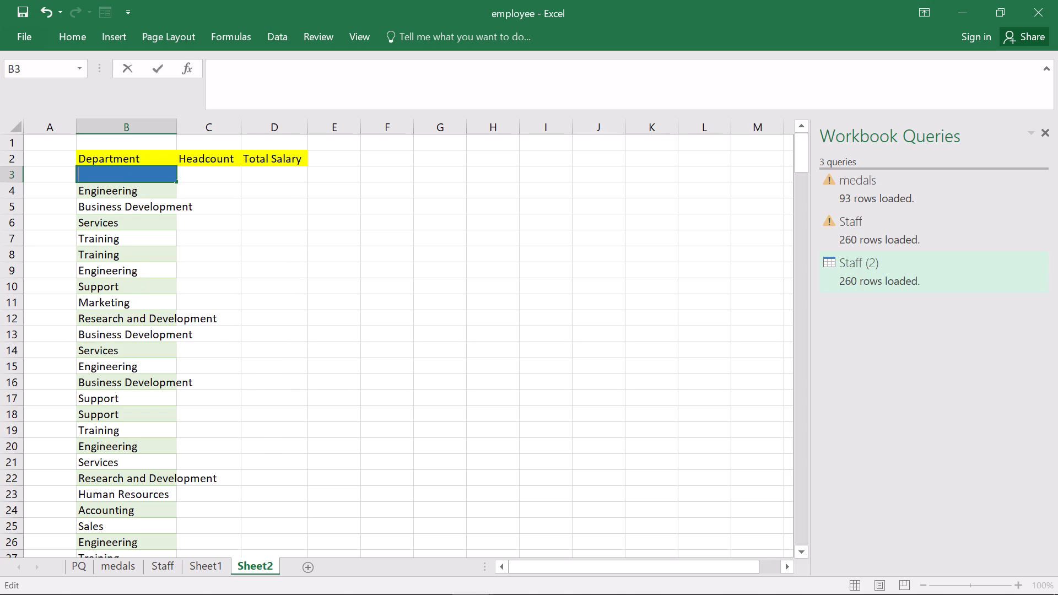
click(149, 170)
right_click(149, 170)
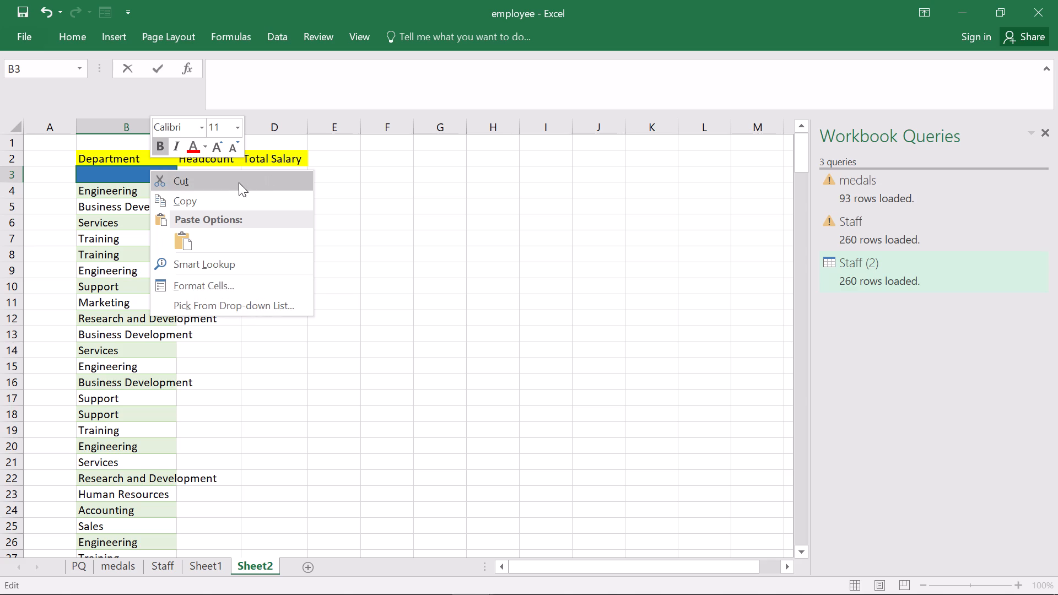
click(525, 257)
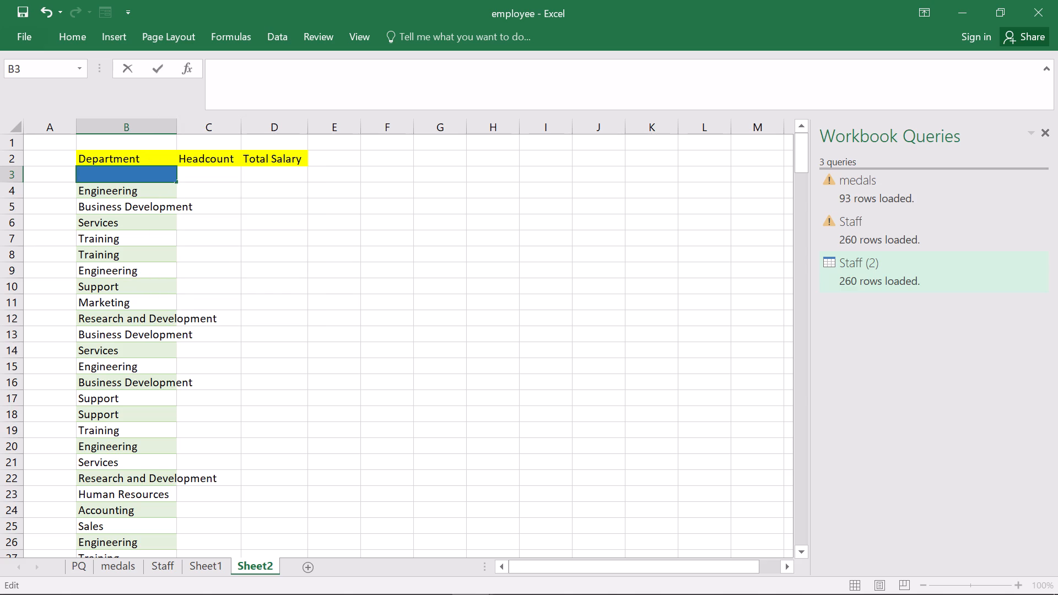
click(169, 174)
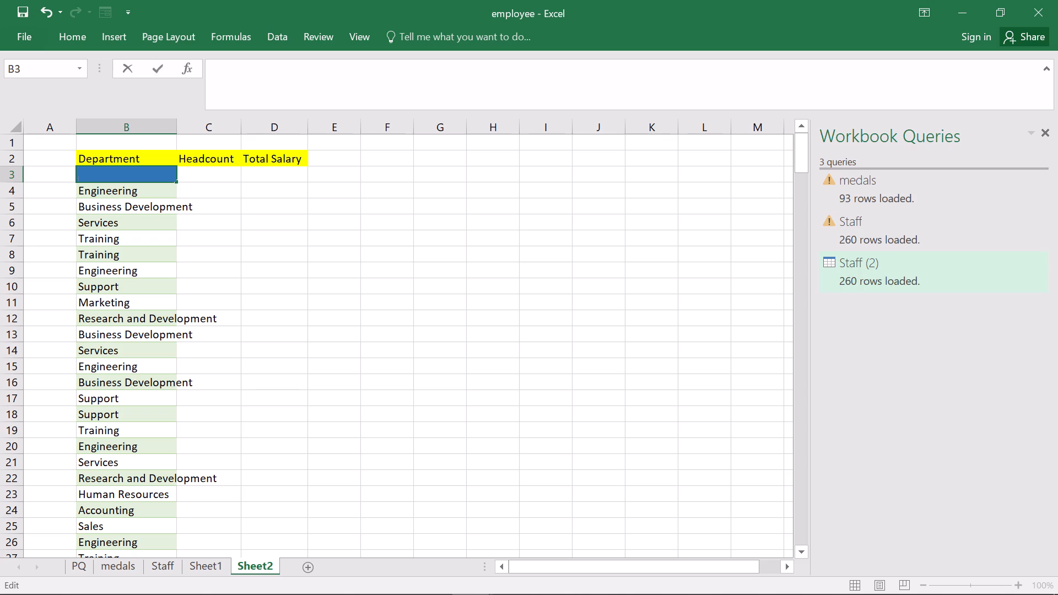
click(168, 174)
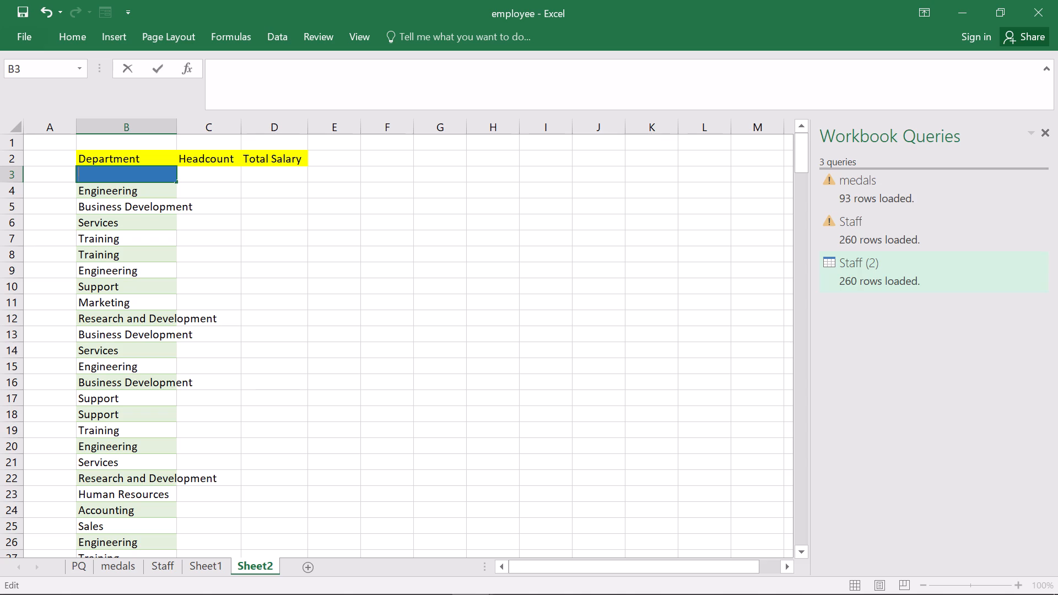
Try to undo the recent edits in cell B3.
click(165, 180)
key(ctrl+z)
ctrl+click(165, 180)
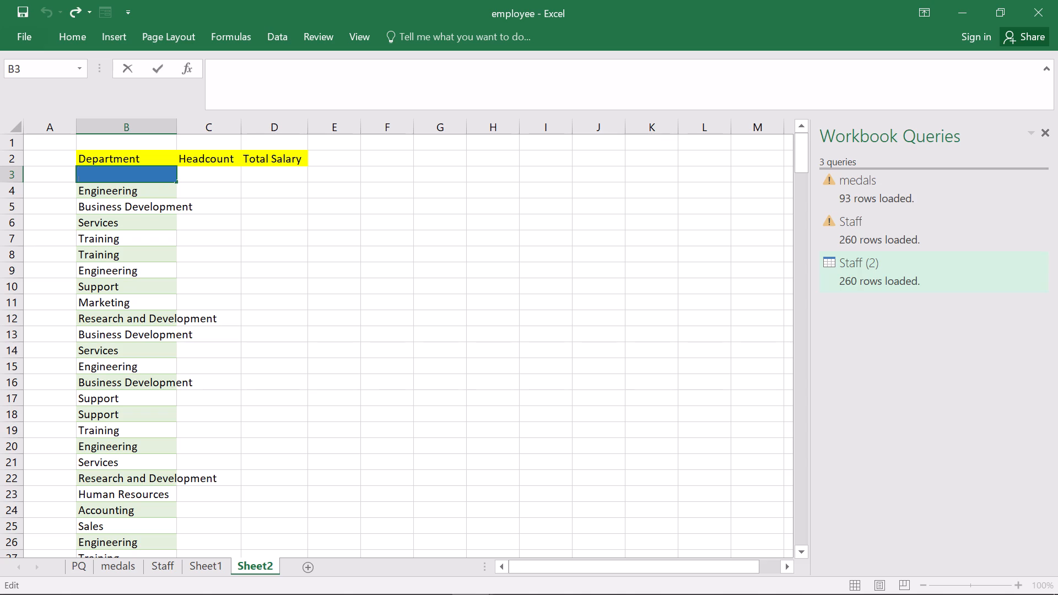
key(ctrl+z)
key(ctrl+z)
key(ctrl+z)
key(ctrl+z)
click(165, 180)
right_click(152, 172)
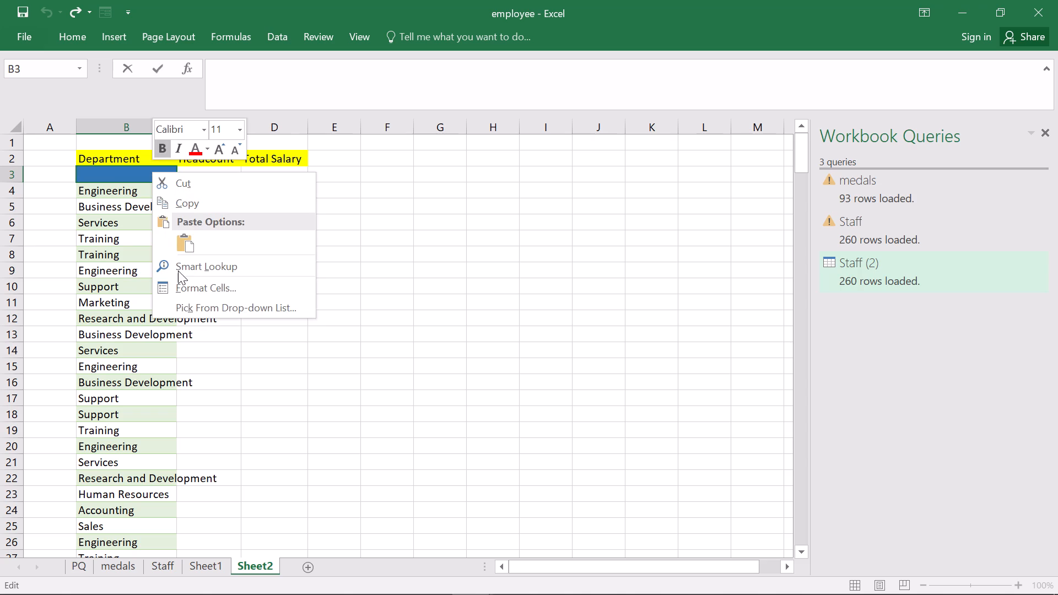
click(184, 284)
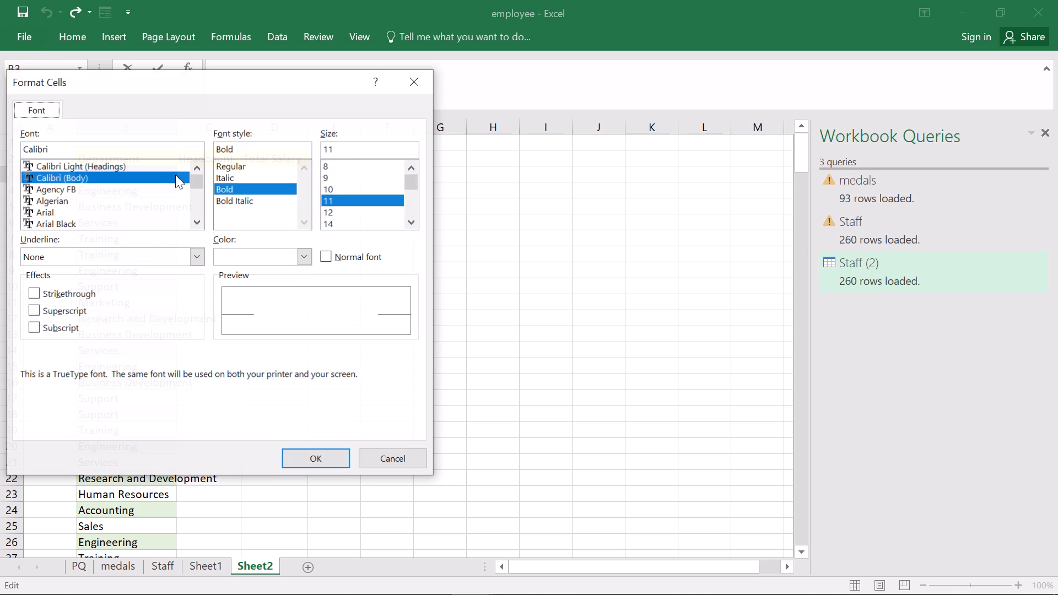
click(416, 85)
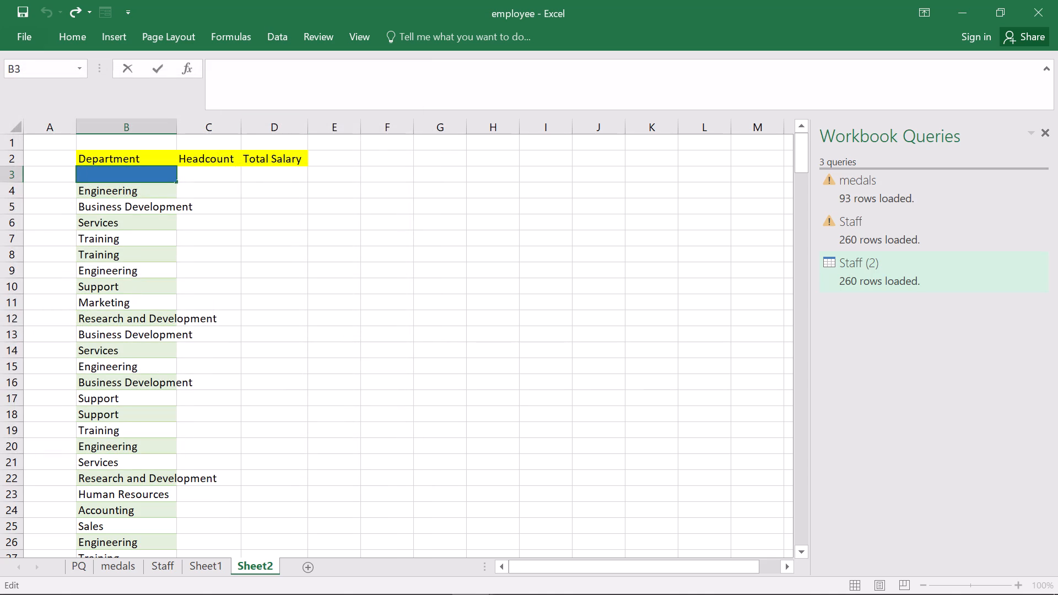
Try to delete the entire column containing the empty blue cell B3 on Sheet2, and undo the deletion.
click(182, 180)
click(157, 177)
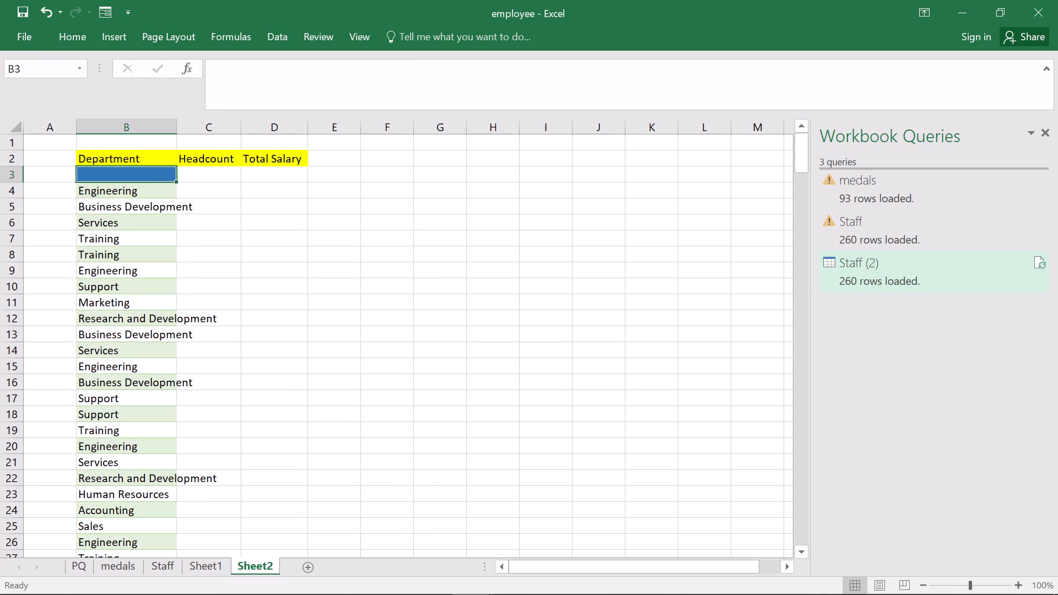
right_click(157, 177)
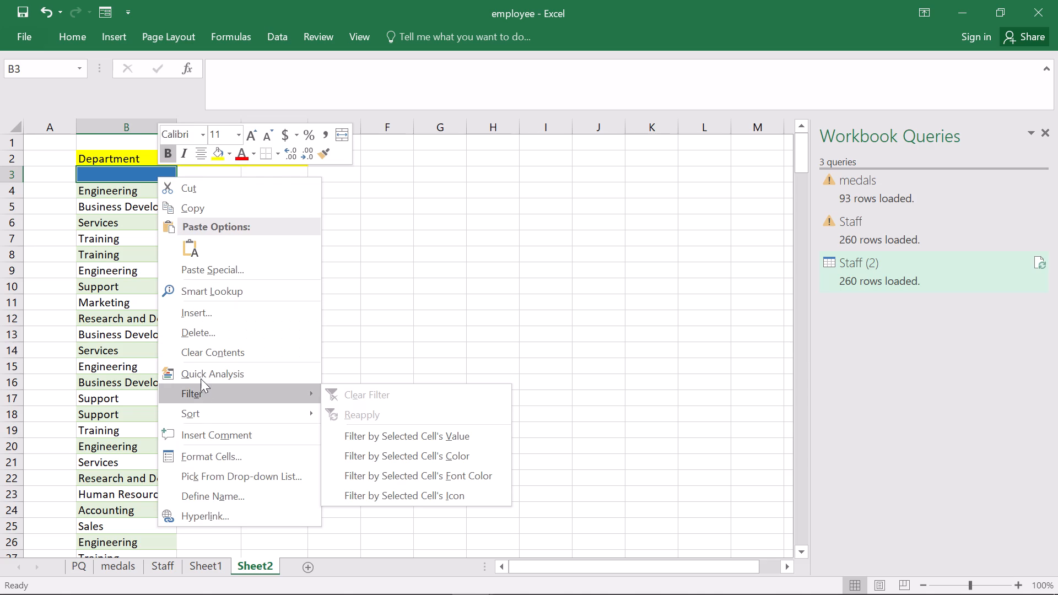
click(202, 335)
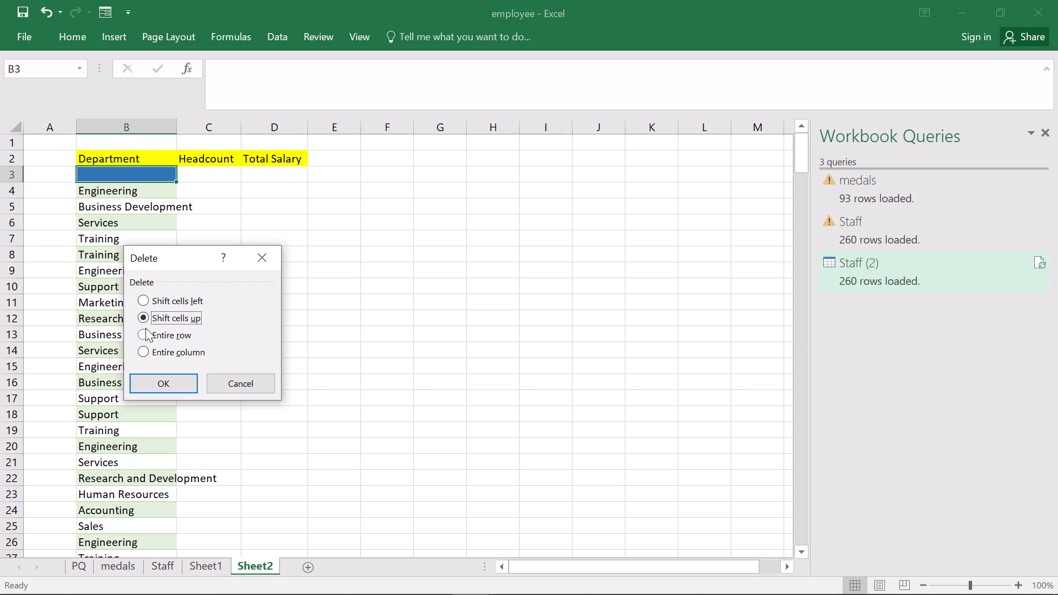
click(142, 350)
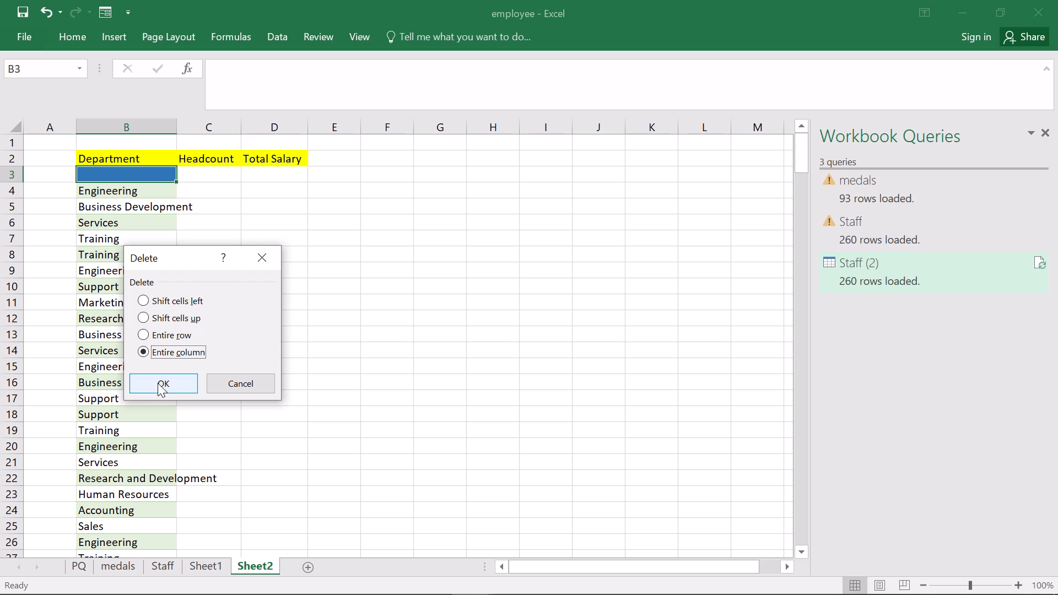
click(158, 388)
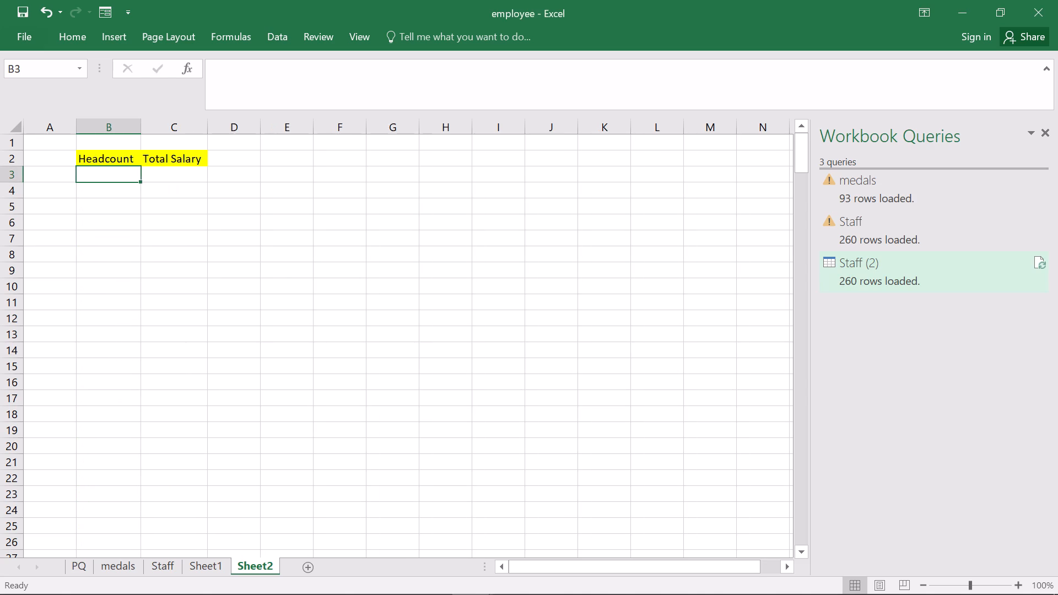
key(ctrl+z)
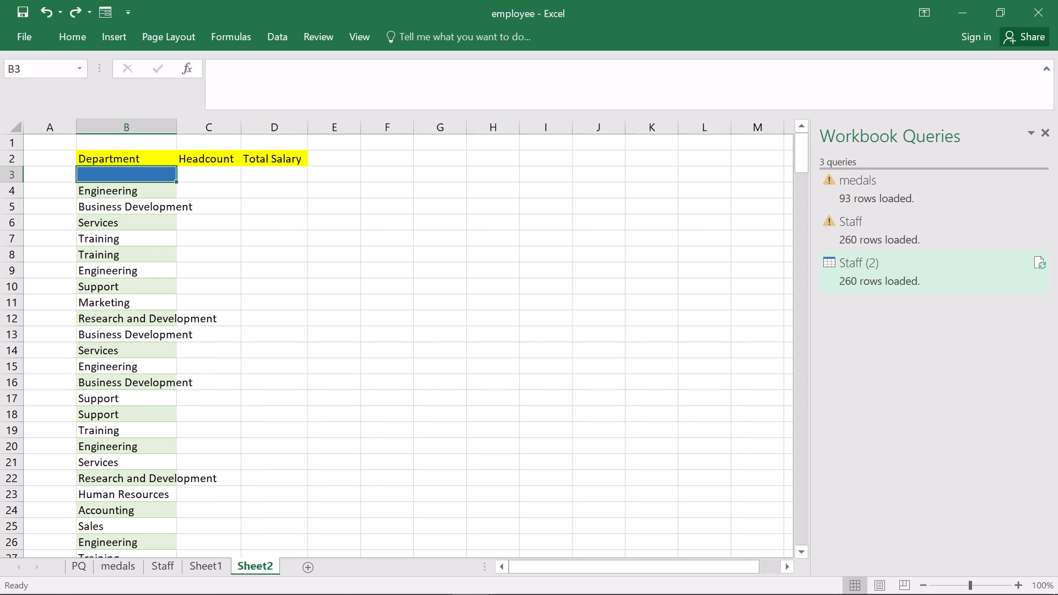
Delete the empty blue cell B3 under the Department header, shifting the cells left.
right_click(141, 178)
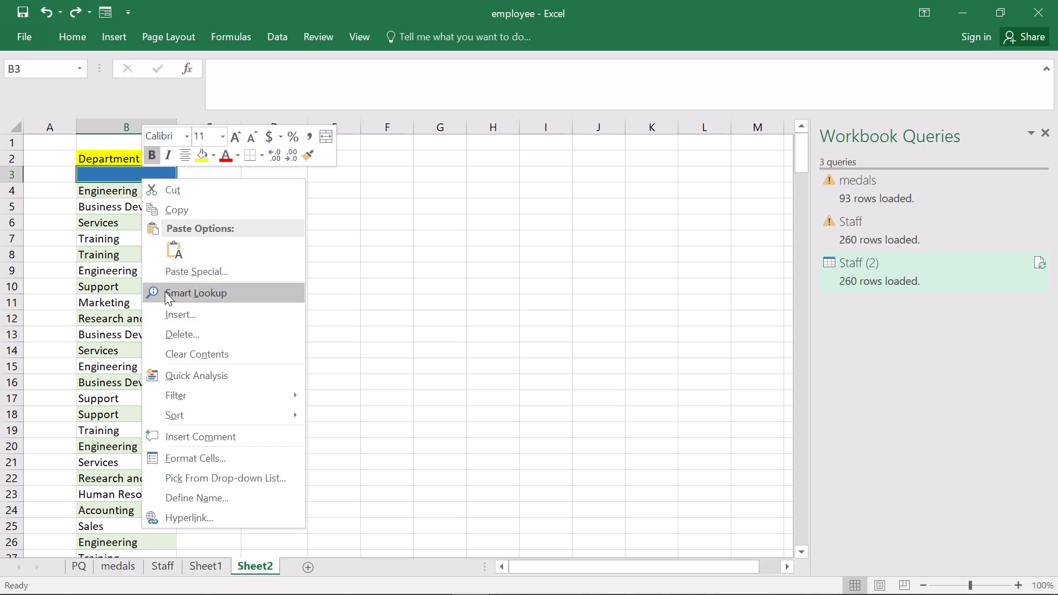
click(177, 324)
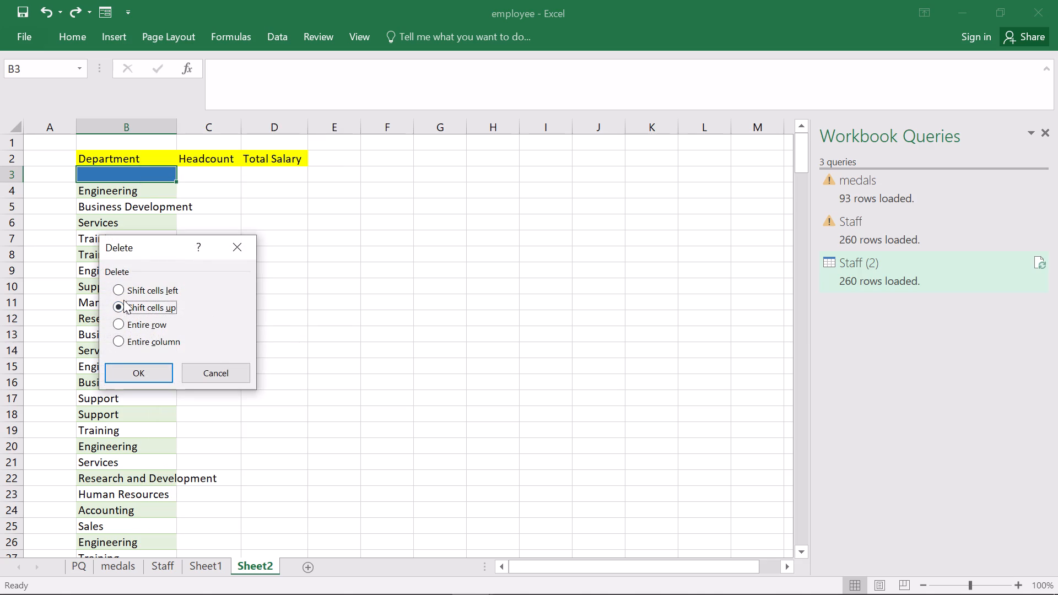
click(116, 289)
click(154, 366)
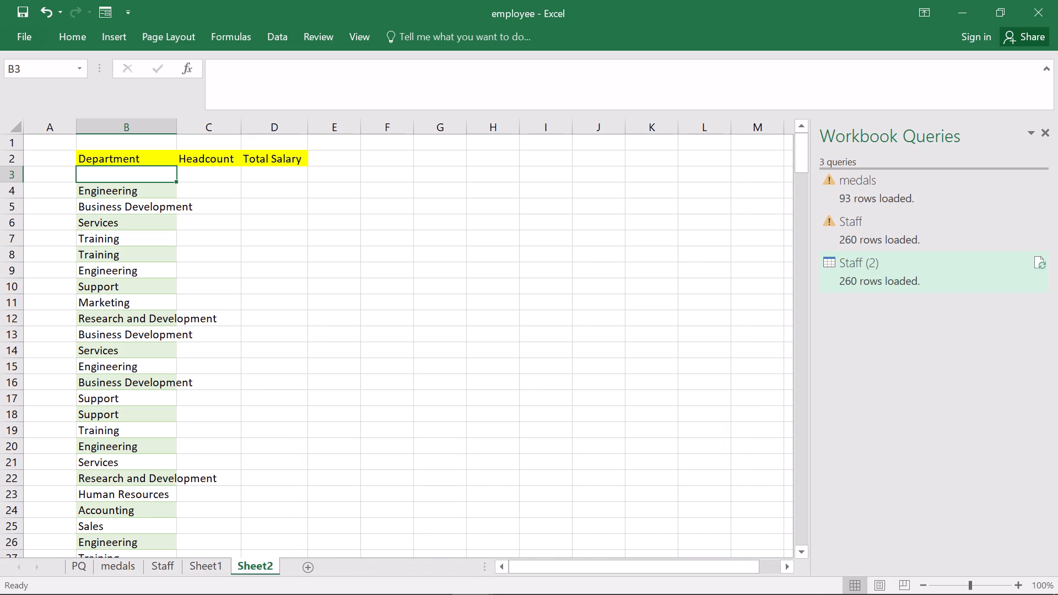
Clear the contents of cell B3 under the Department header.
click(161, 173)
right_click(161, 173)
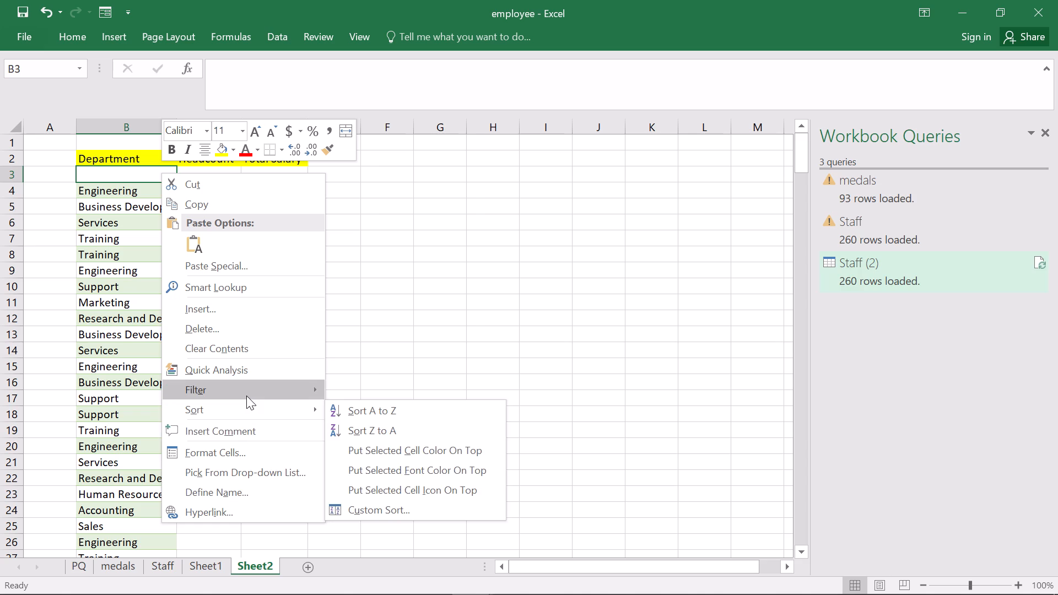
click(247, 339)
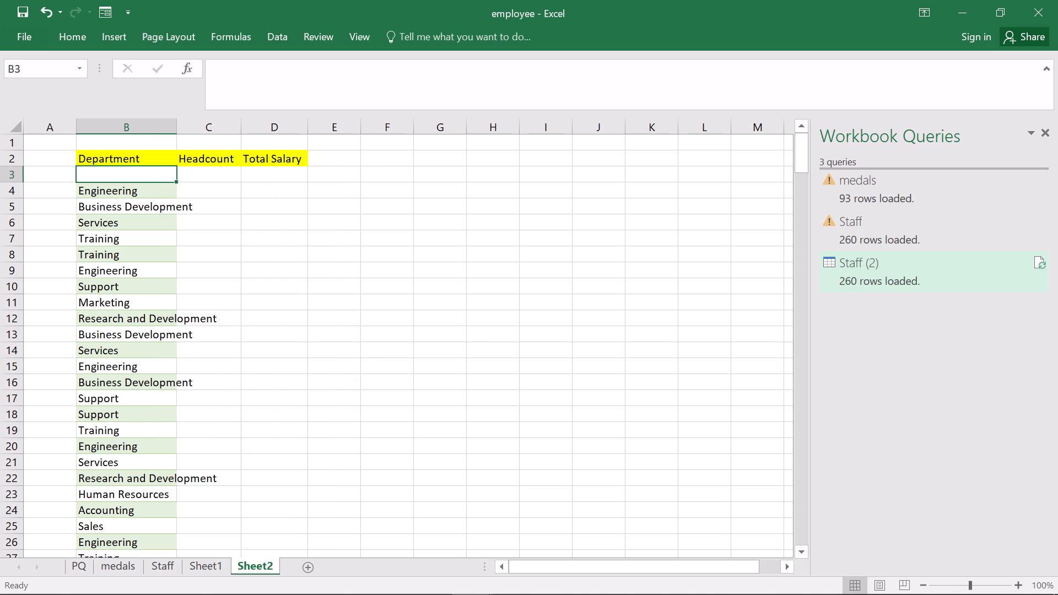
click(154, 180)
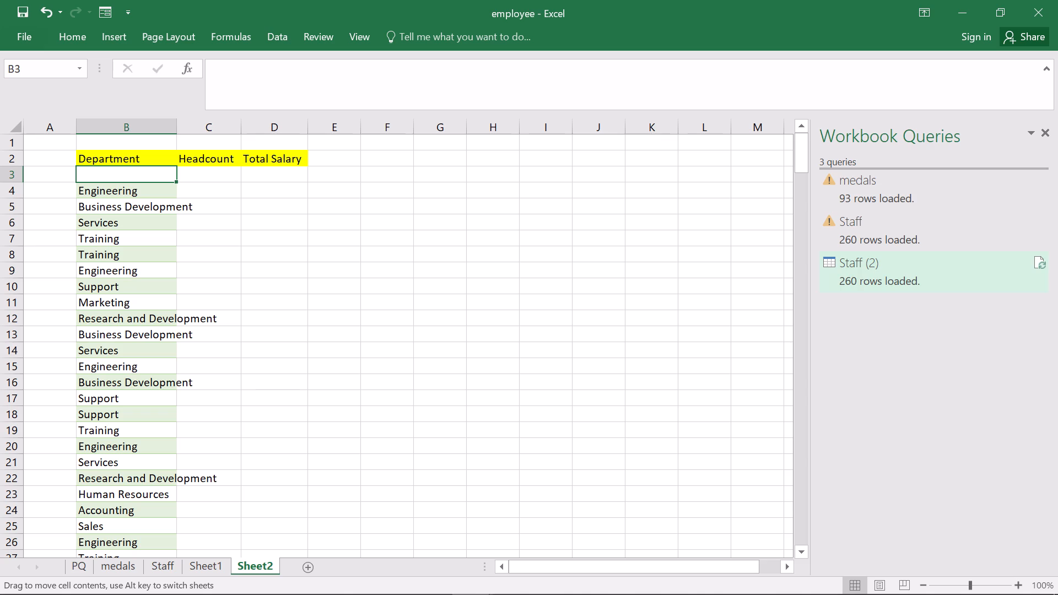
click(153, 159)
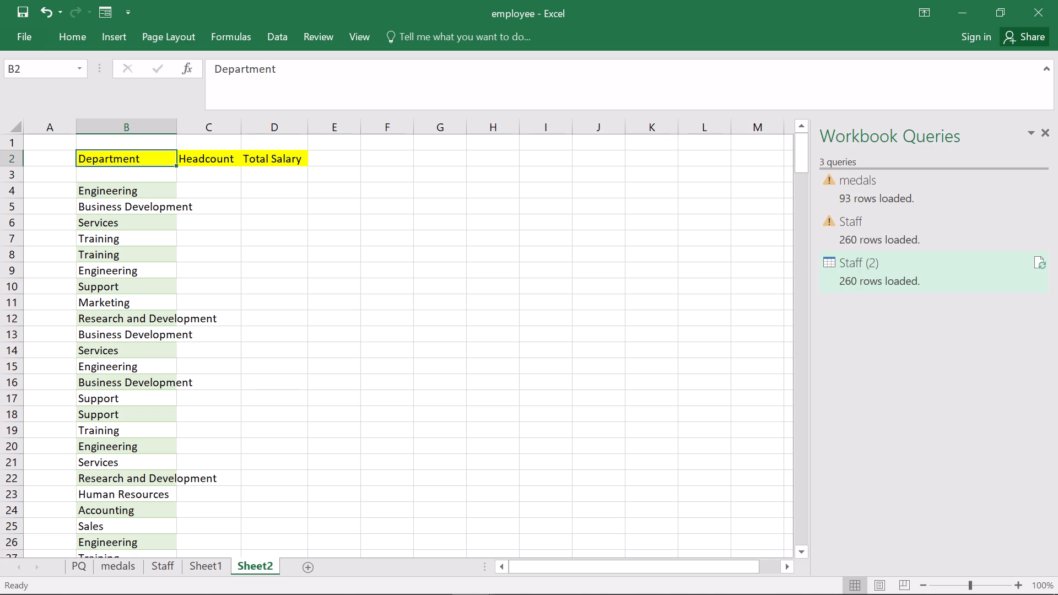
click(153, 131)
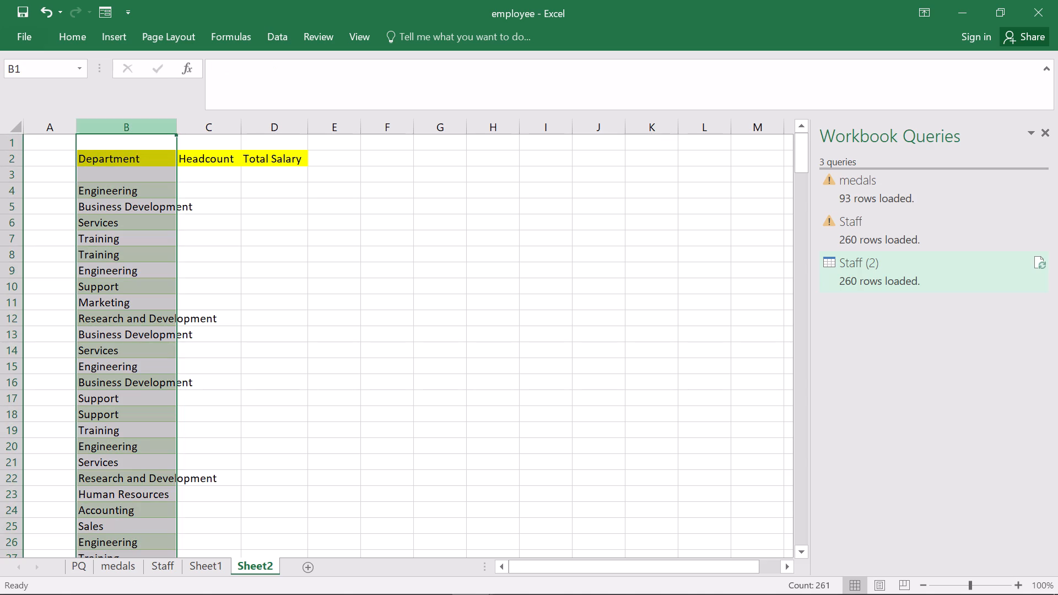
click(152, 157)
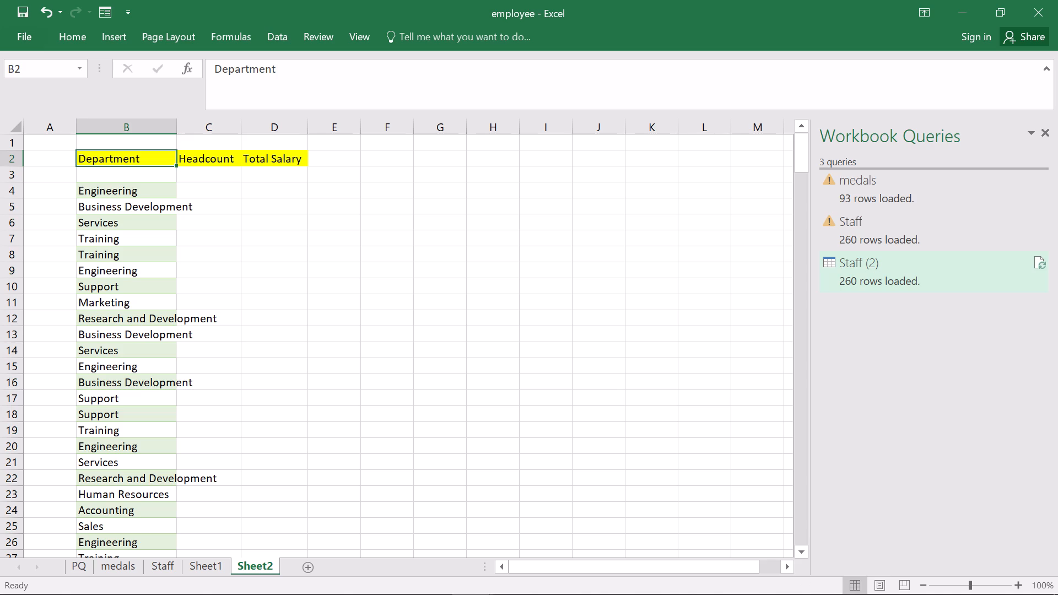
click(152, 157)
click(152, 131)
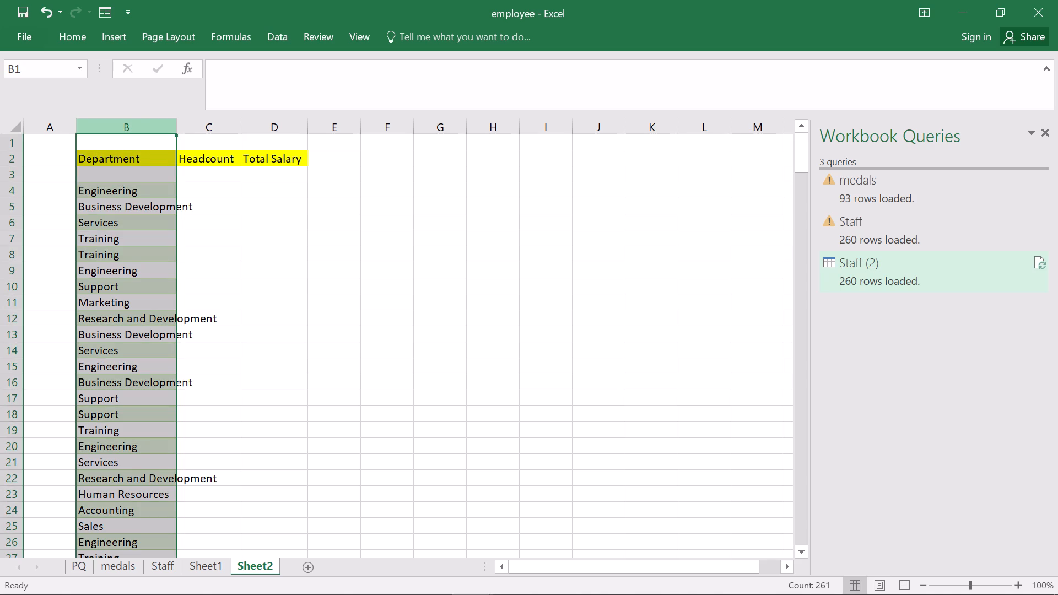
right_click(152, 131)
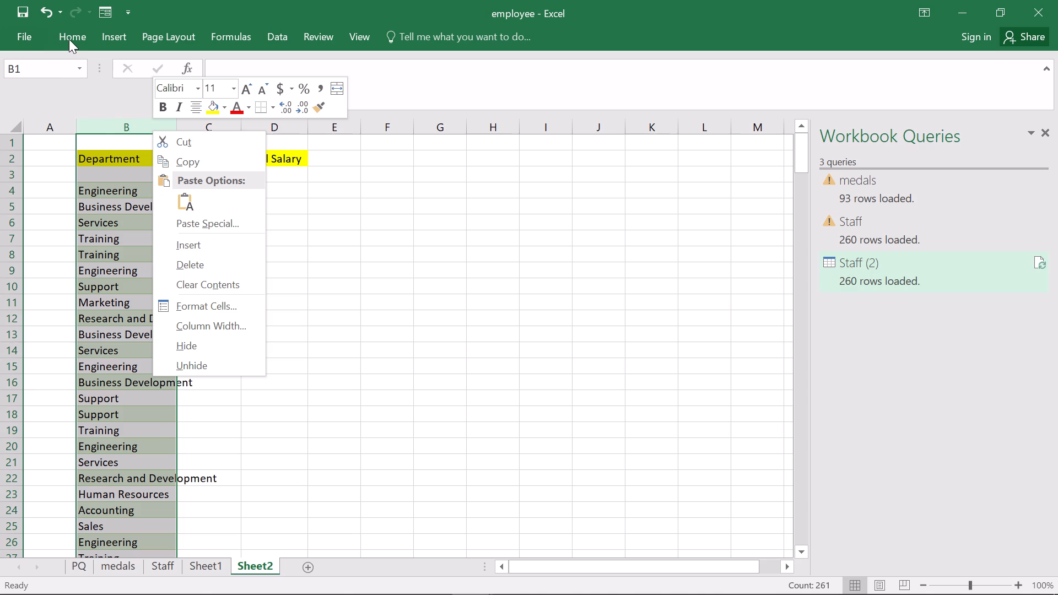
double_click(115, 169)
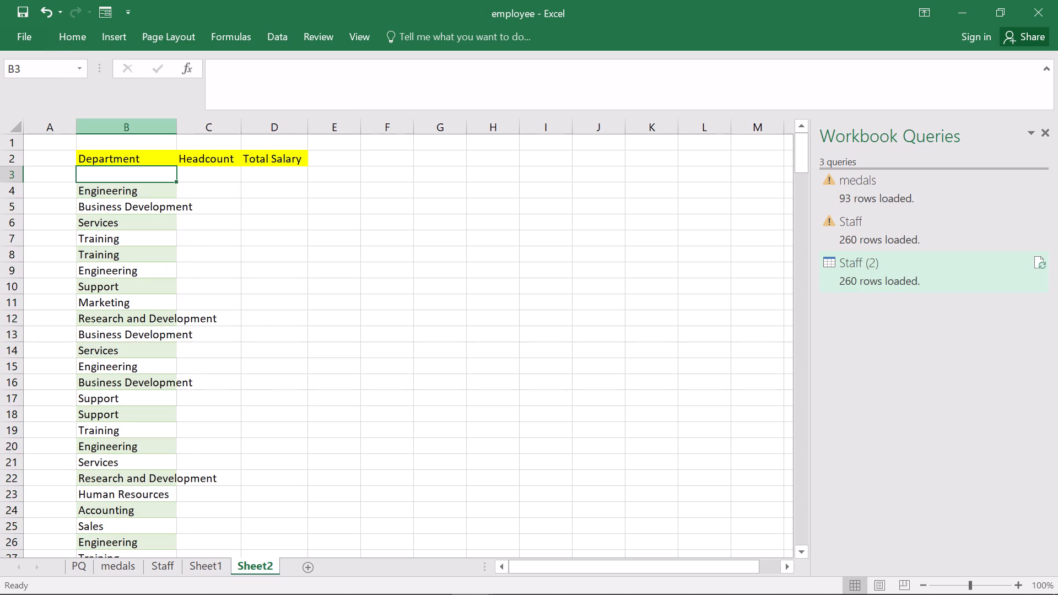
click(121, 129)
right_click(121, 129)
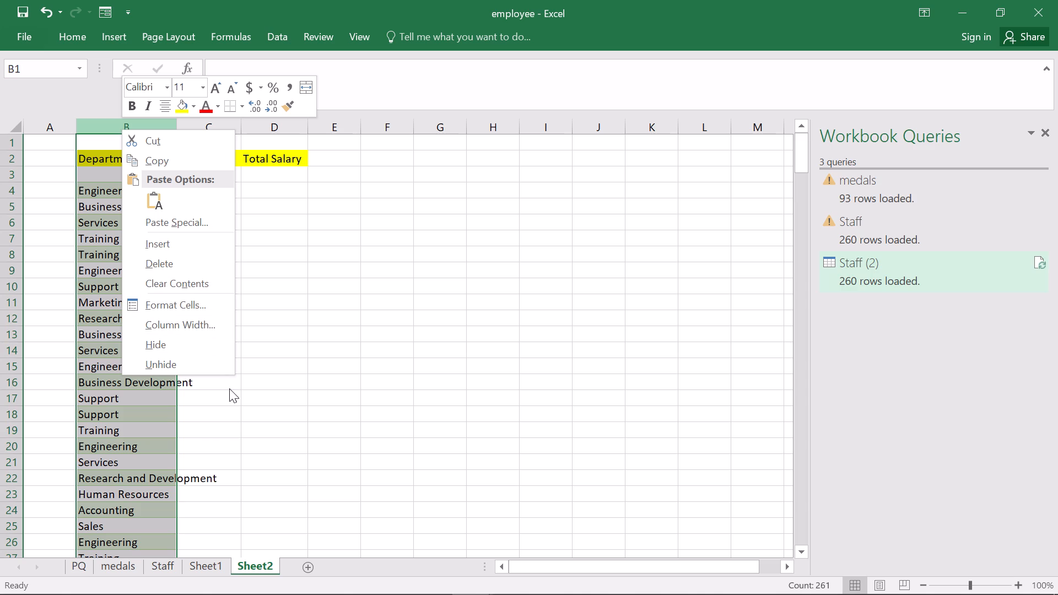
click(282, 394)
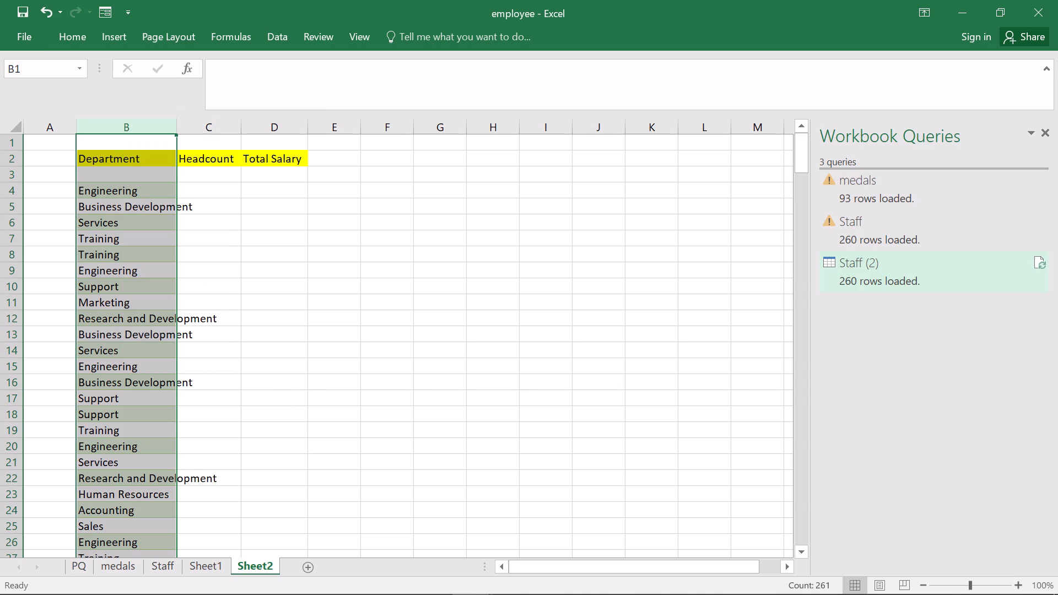
Delete the entire column B holding the Department header and pasted department list, starting from cell B3.
click(157, 181)
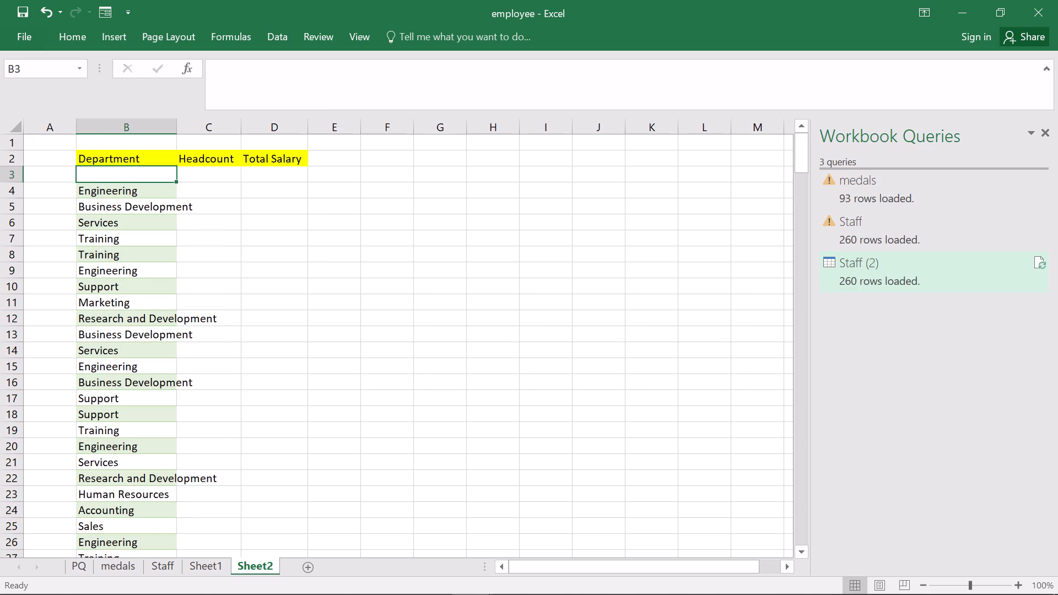
right_click(134, 175)
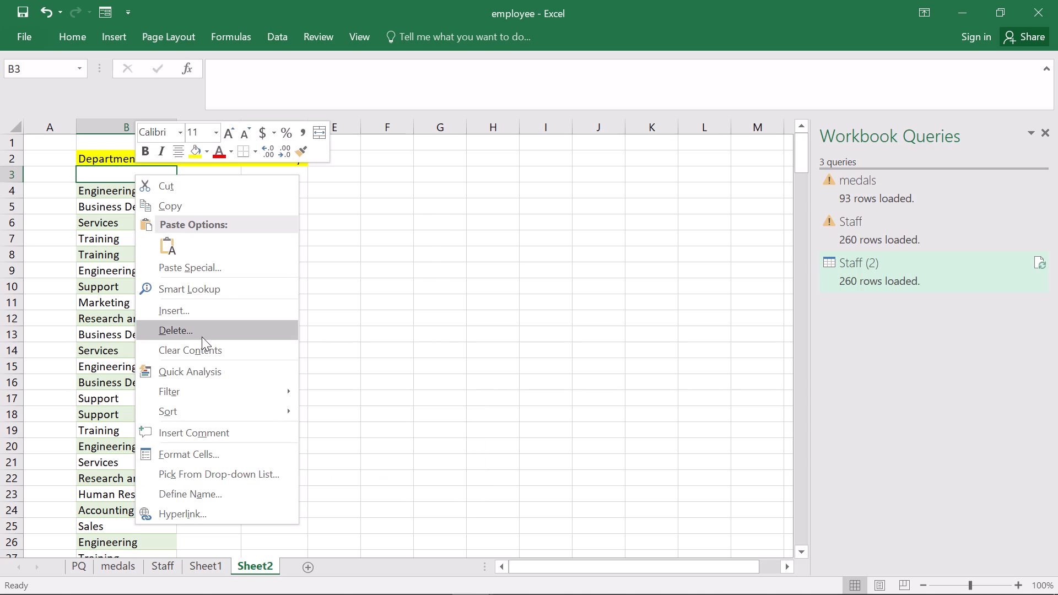
click(202, 337)
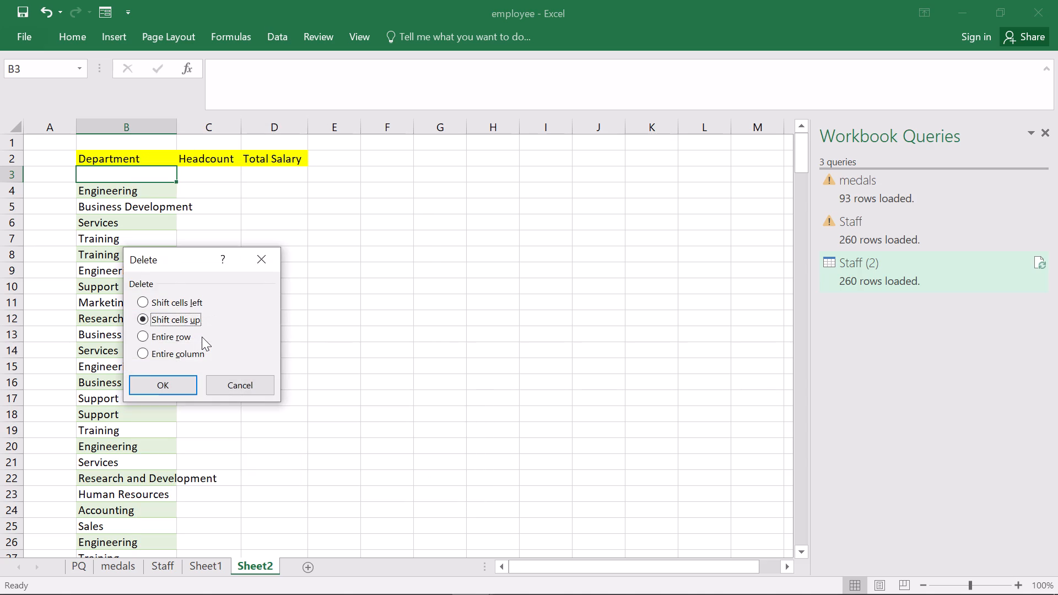
click(144, 345)
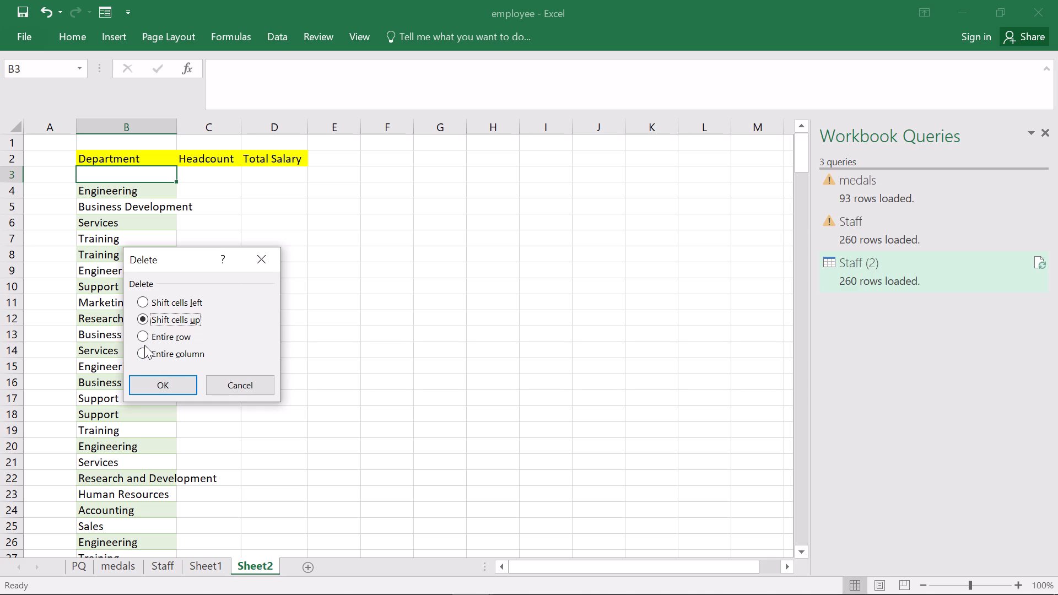
click(141, 351)
click(168, 393)
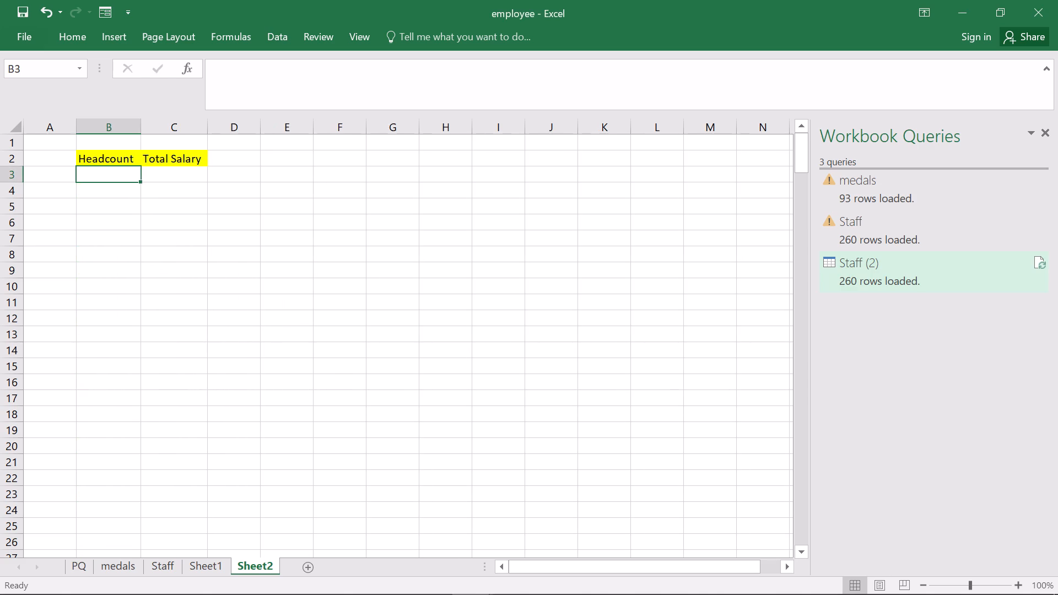
Clear the Total Salary header text from cell C2 on Sheet2.
click(55, 164)
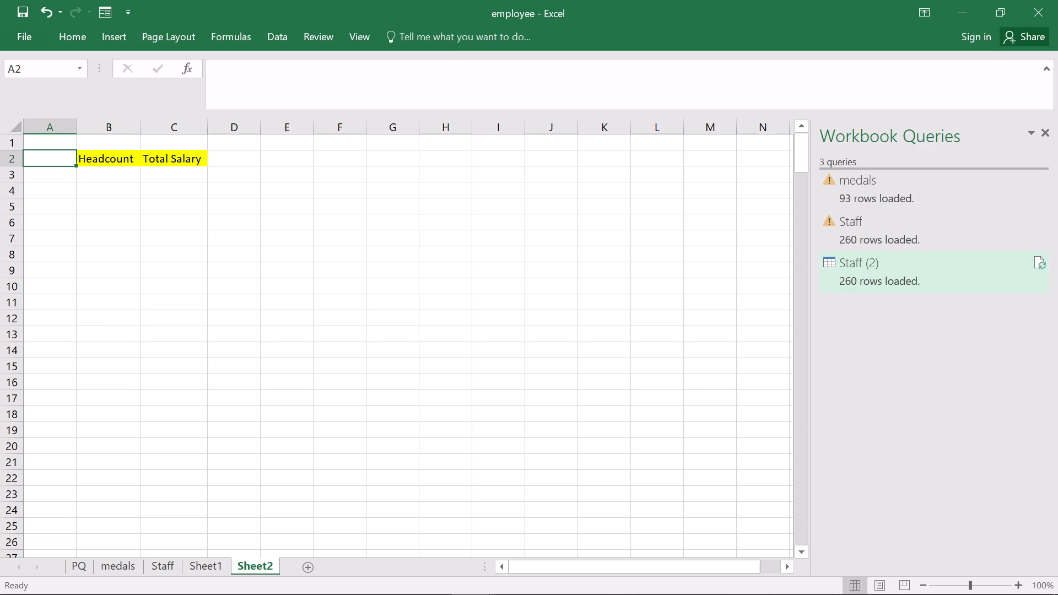
scroll(55, 164, right, 3)
click(193, 167)
click(184, 155)
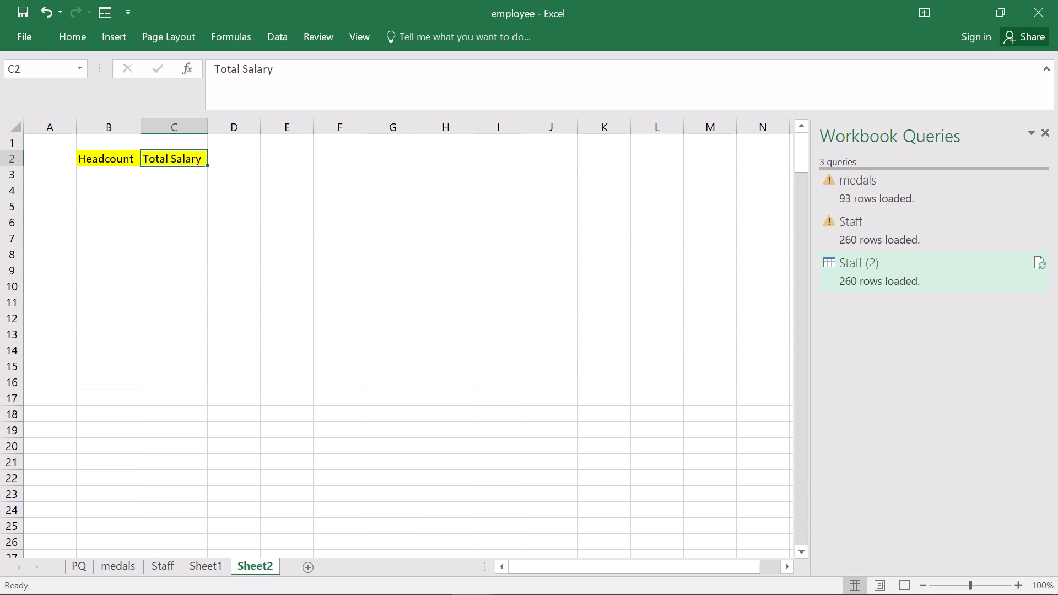
key(BackSpace)
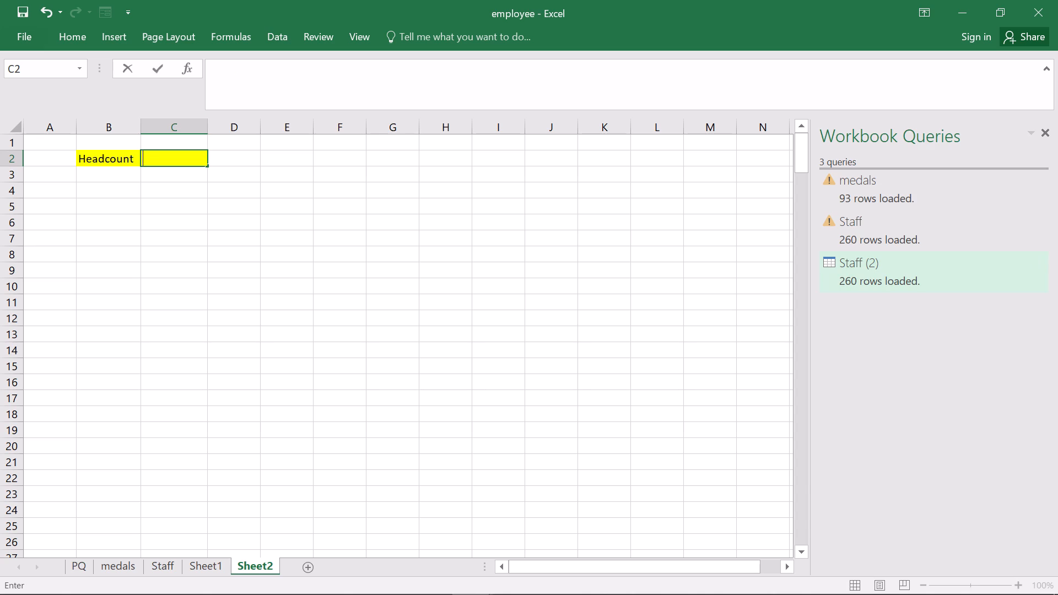
Delete the yellow header cells B2 and C2 on Sheet2, shifting the cells left.
click(115, 160)
right_click(115, 160)
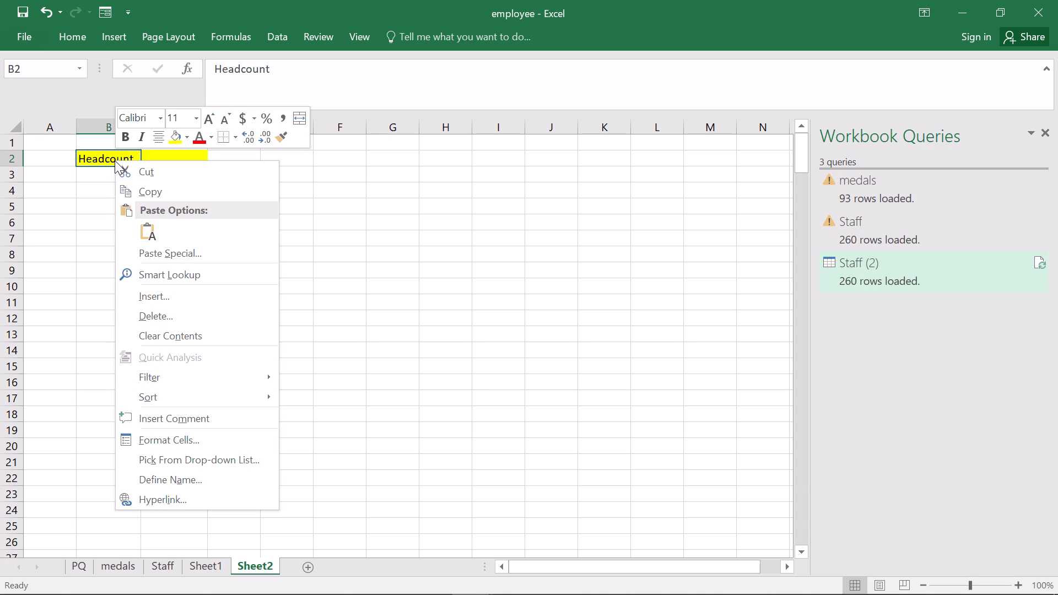
click(375, 253)
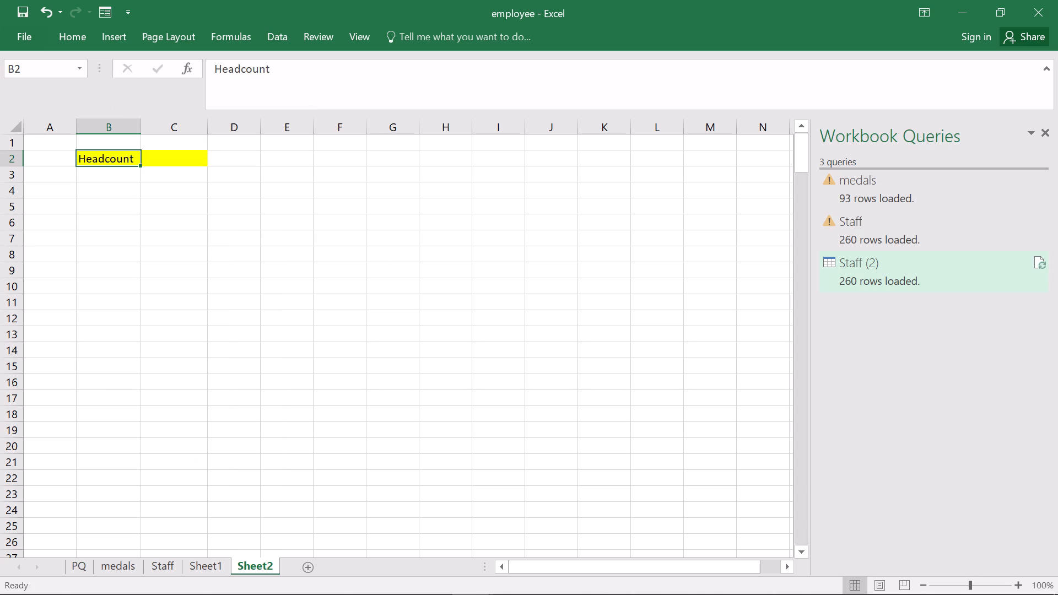
drag(143, 160, 112, 158)
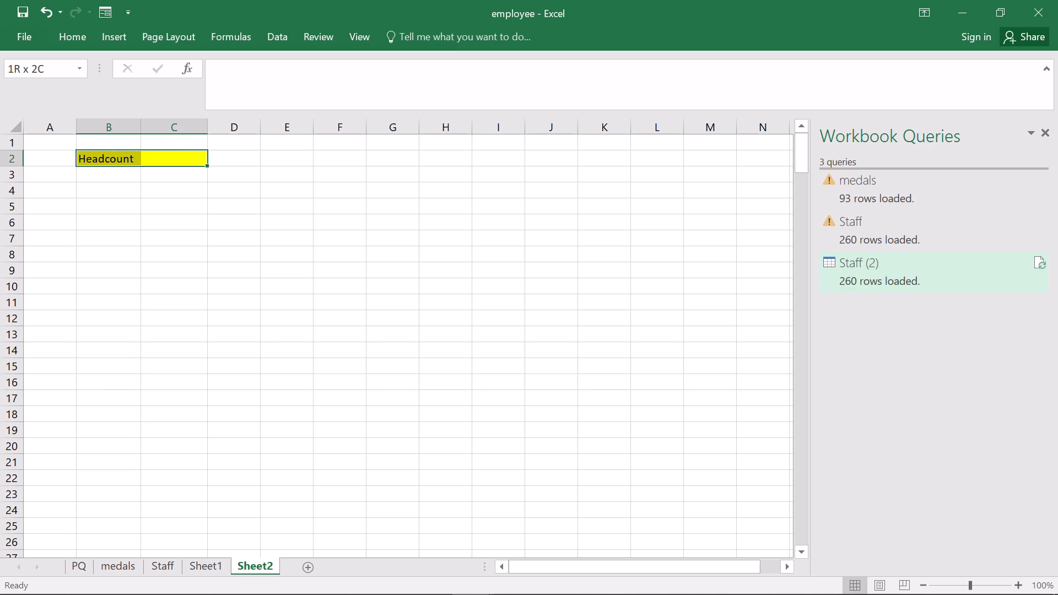
drag(112, 158, 117, 159)
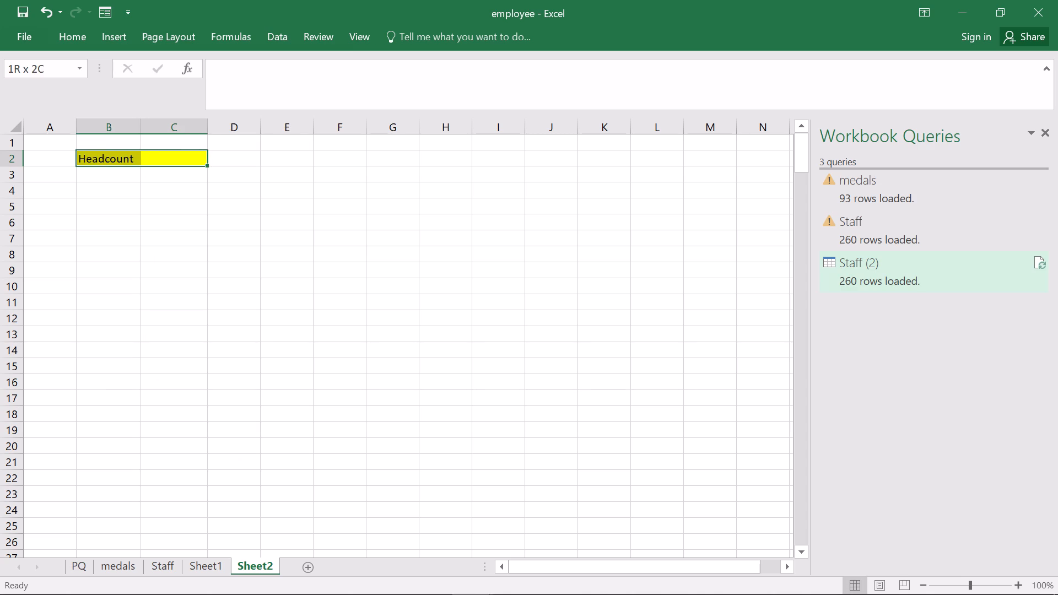
drag(117, 159, 115, 159)
right_click(115, 159)
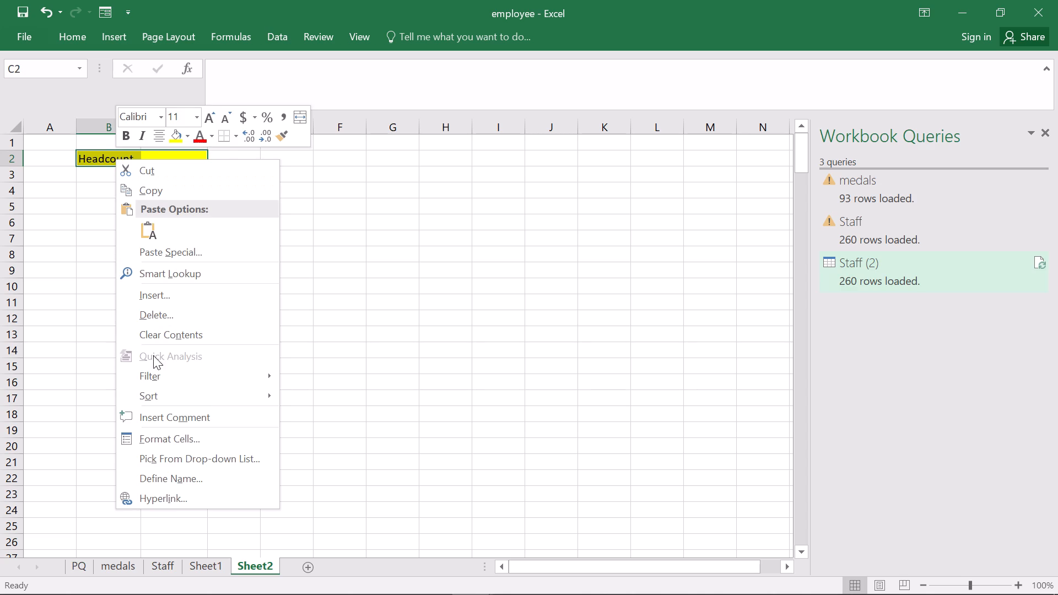
click(161, 318)
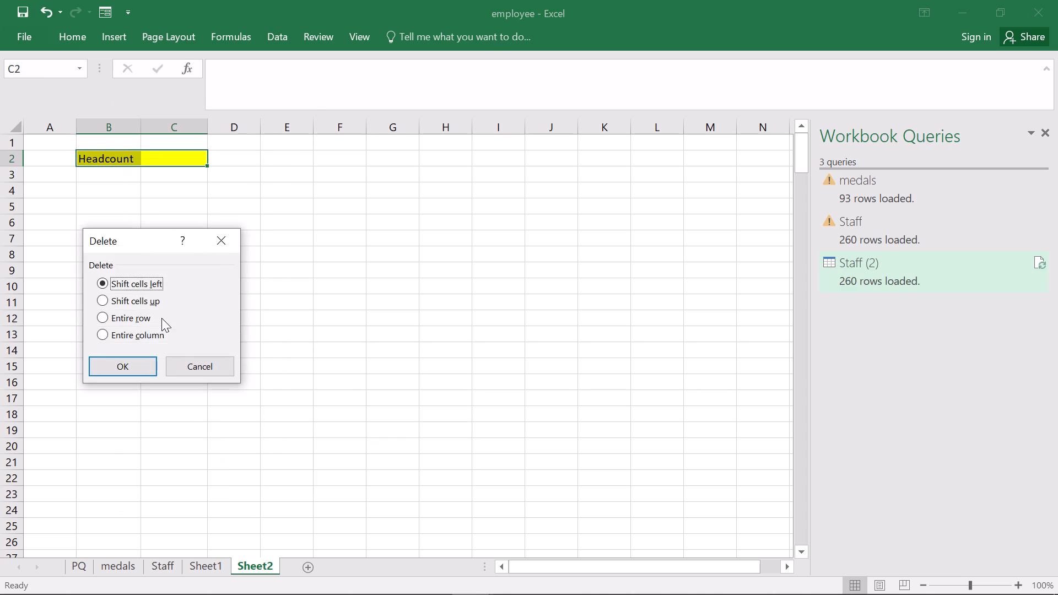
click(137, 364)
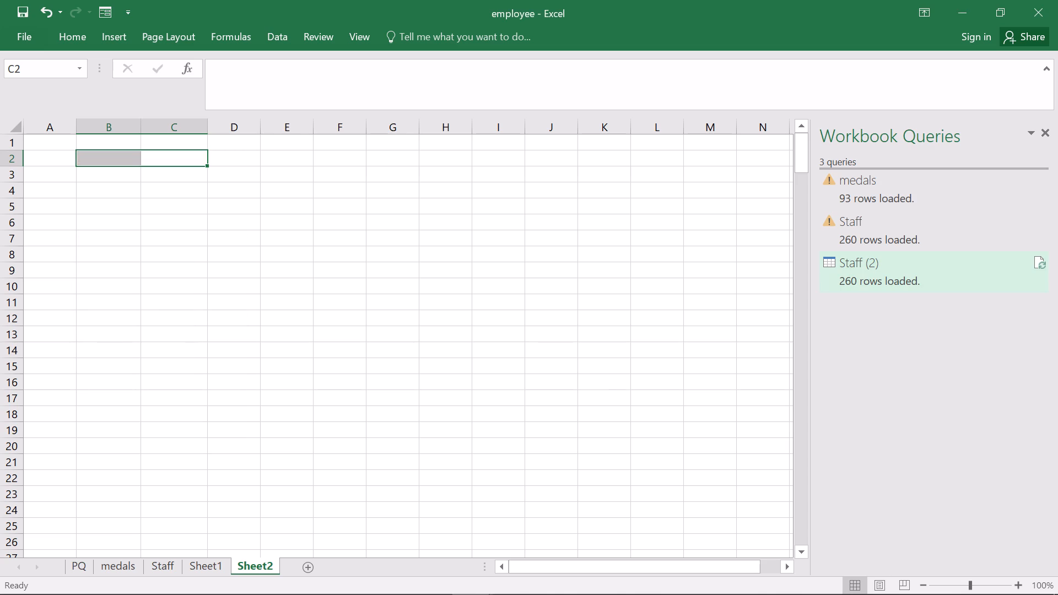
click(260, 210)
Enter the headers Department in cell B2 and Headcount in cell C2 on Sheet2.
click(115, 155)
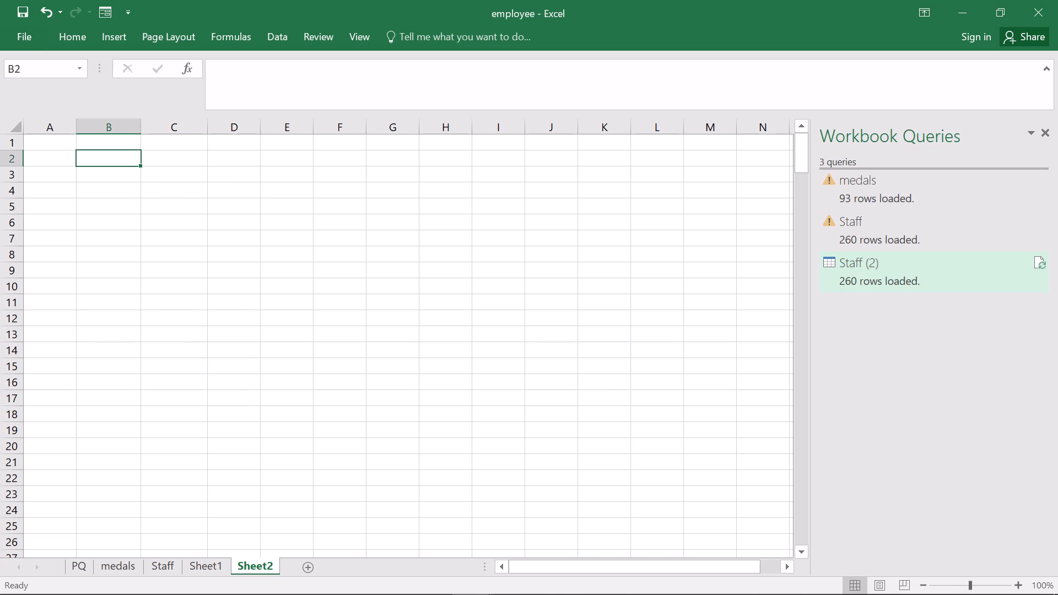
key(d)
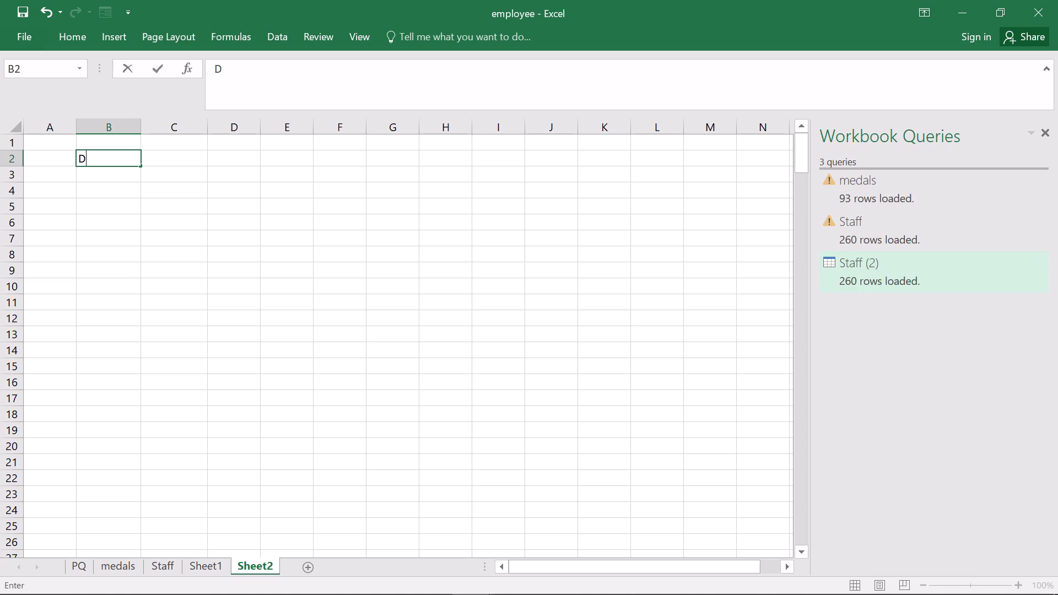
text(epartment)
click(171, 158)
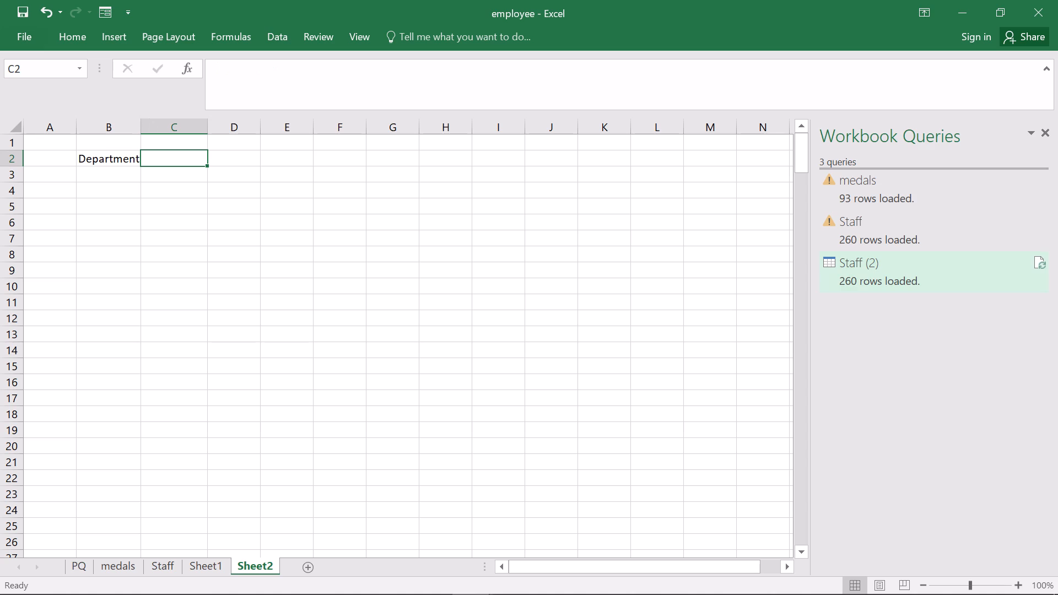
key(h)
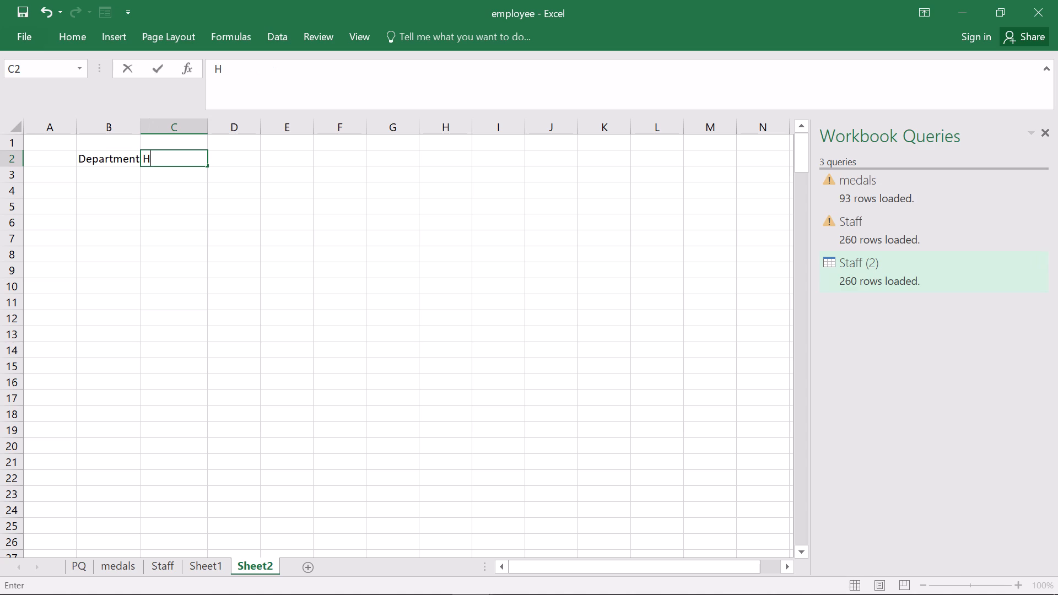
text(ead)
text(count)
Enter the header Total Salary in cell D2, beside the Headcount header.
click(251, 158)
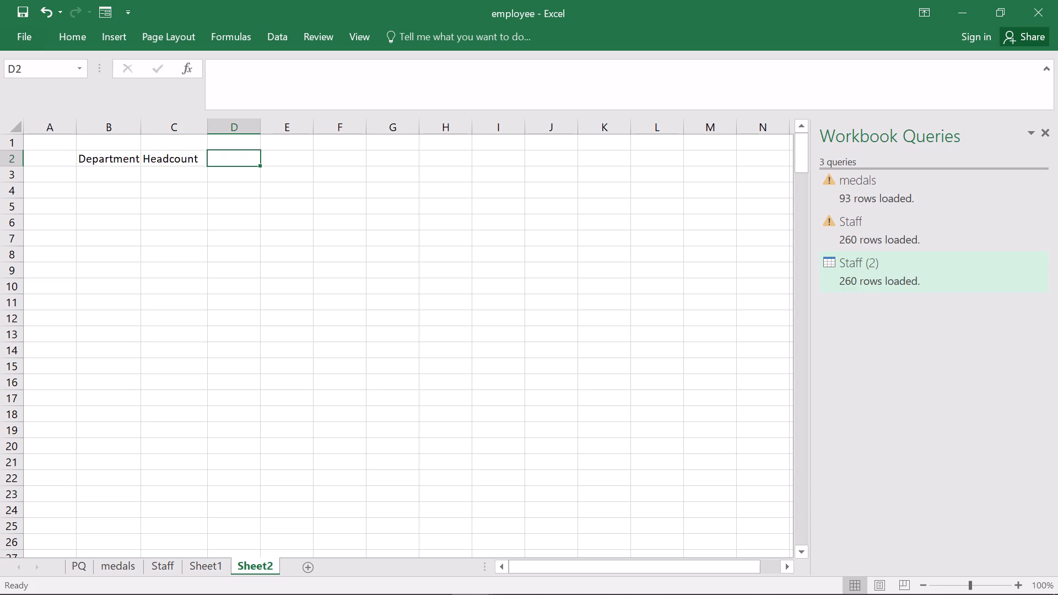
key(t)
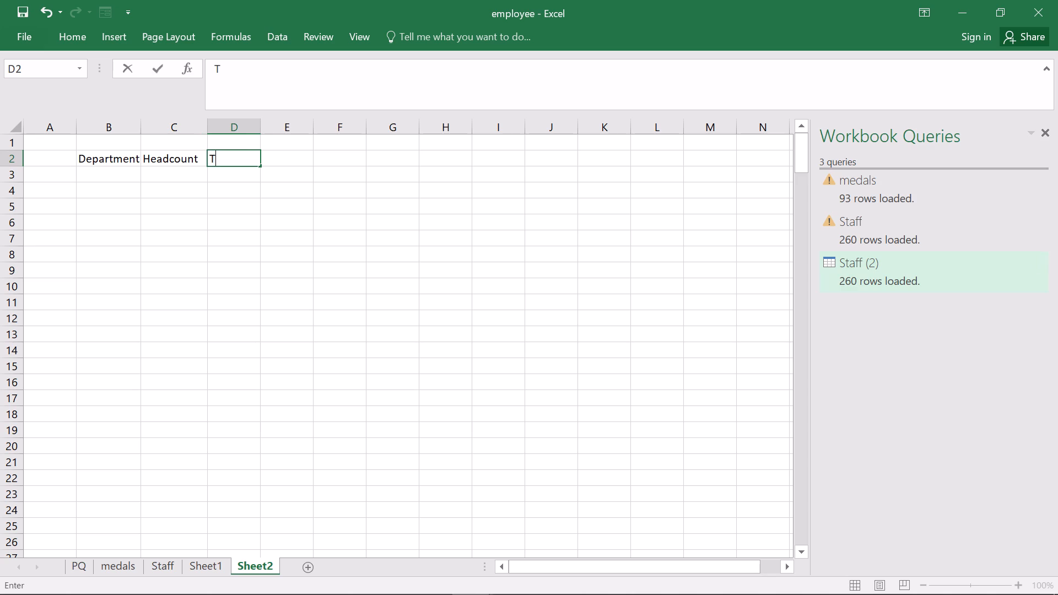
text(otal)
key(space)
text(sa)
key(BackSpace)
key(BackSpace)
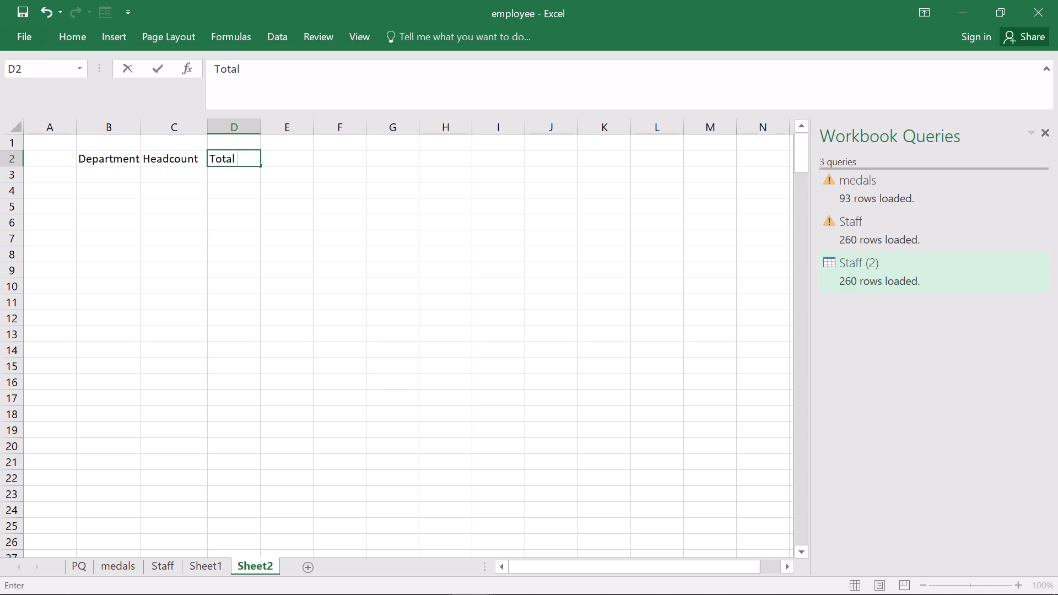
key(s)
text(lary)
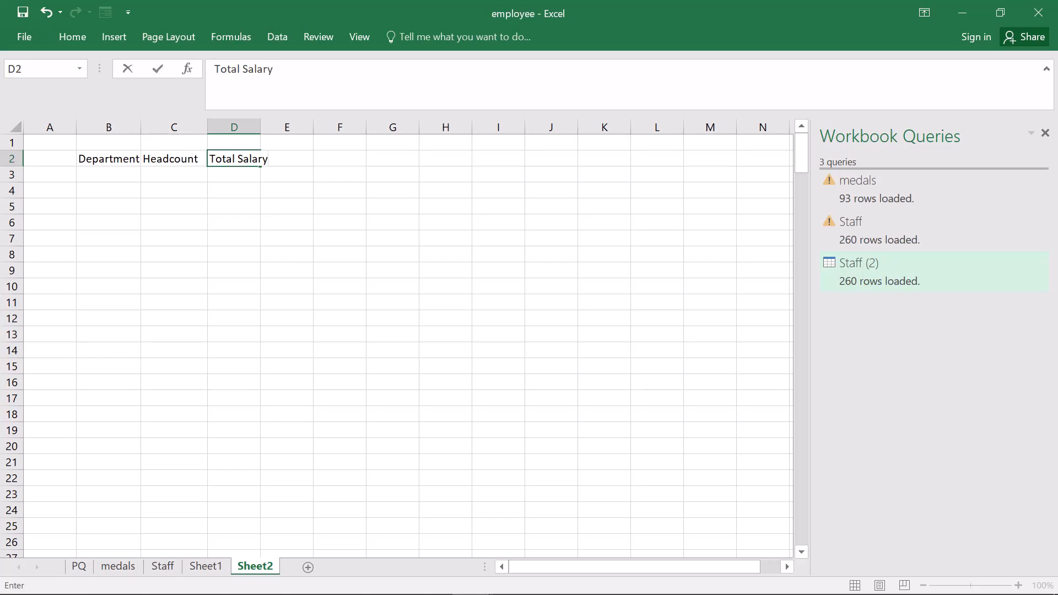
click(285, 197)
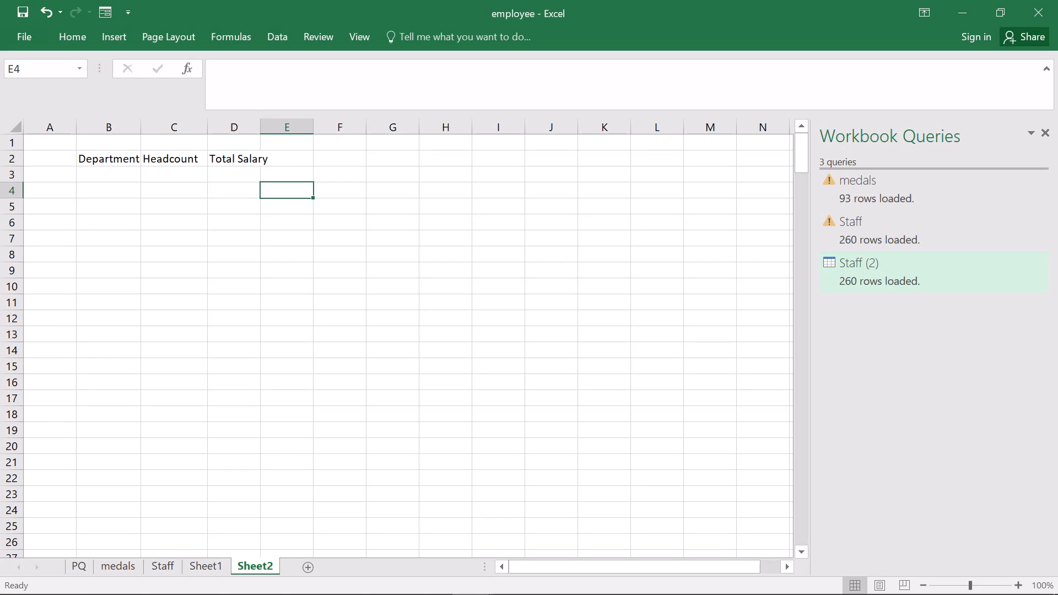
Widen the Department column to about 17 and the Total Salary column to about 10.5, and narrow the Headcount column slightly.
drag(143, 129, 166, 128)
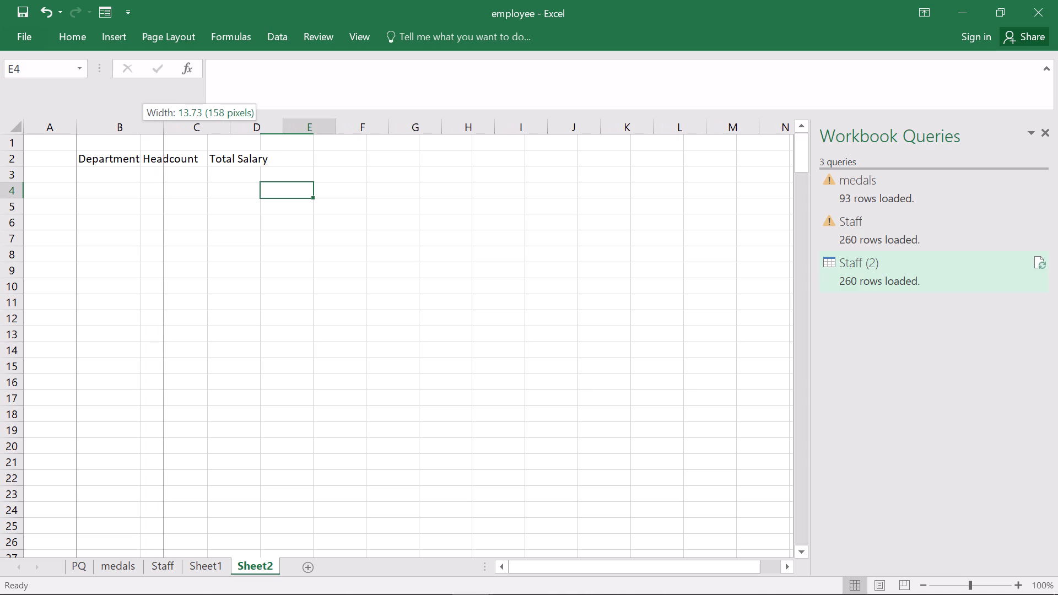
drag(166, 128, 170, 127)
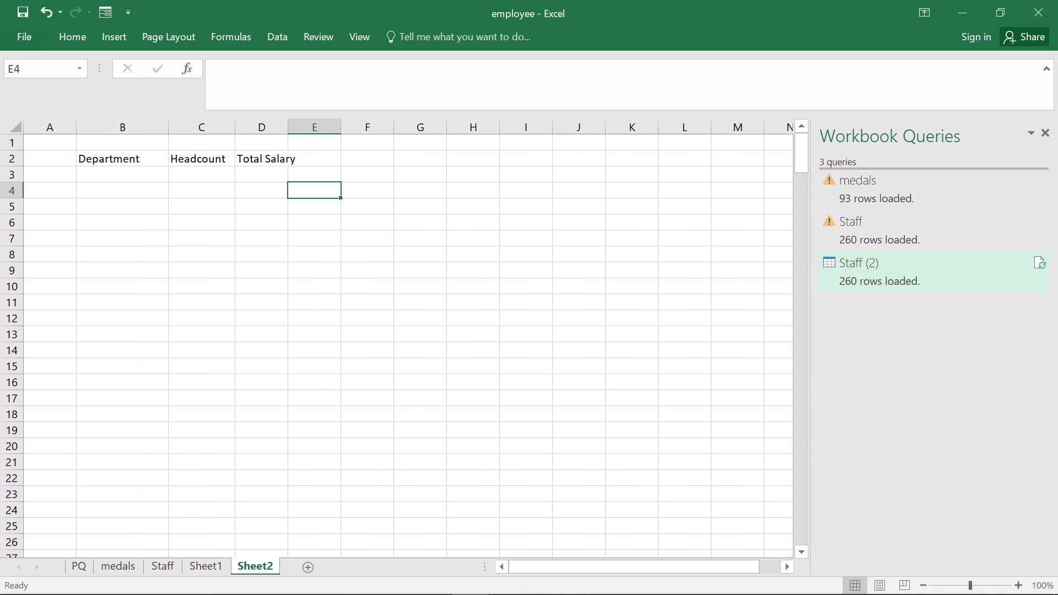
click(237, 129)
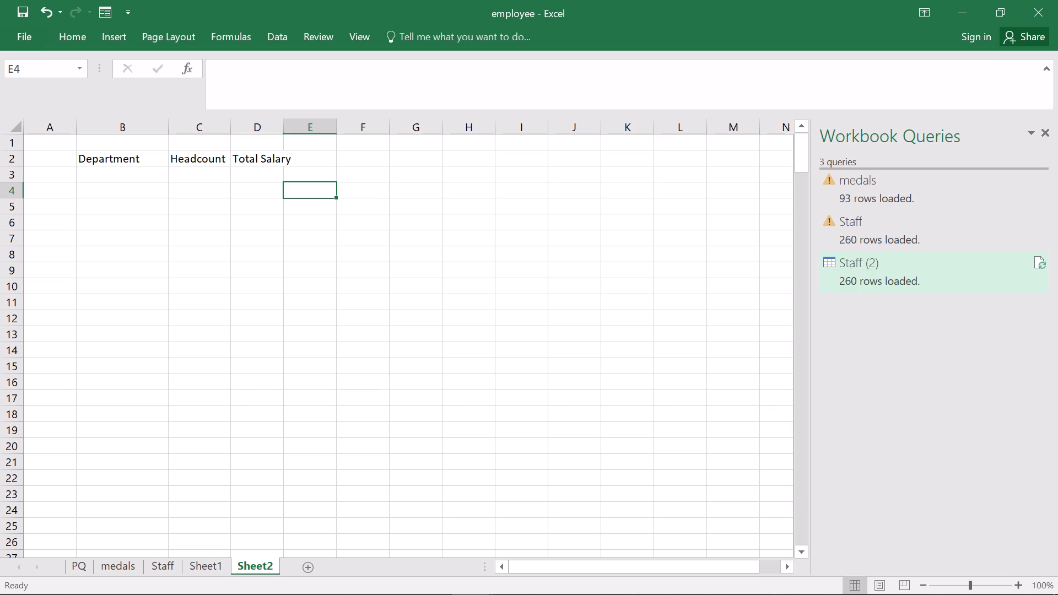
drag(285, 129, 300, 129)
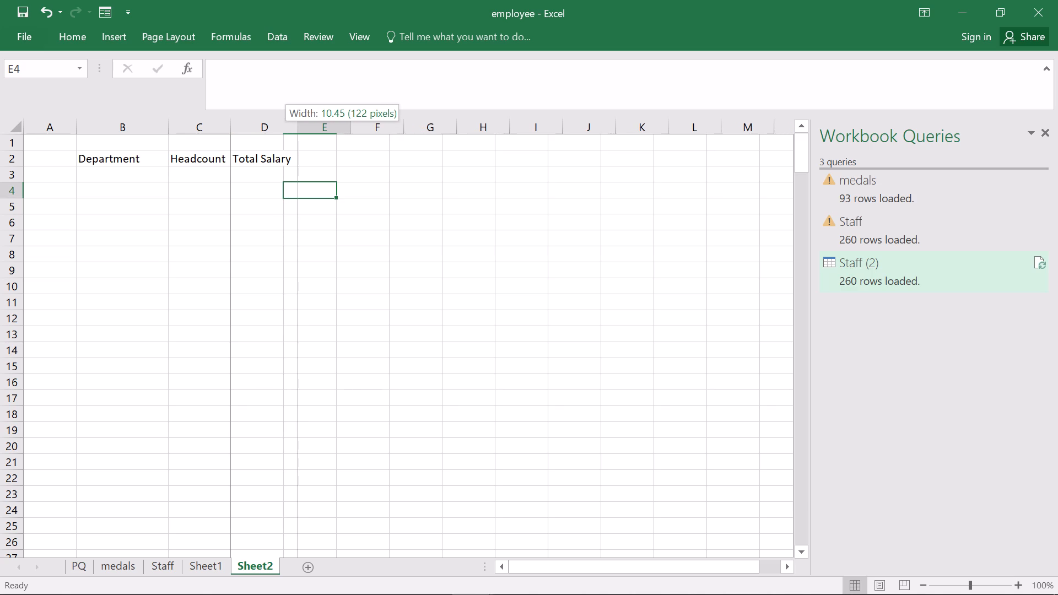
drag(300, 129, 301, 129)
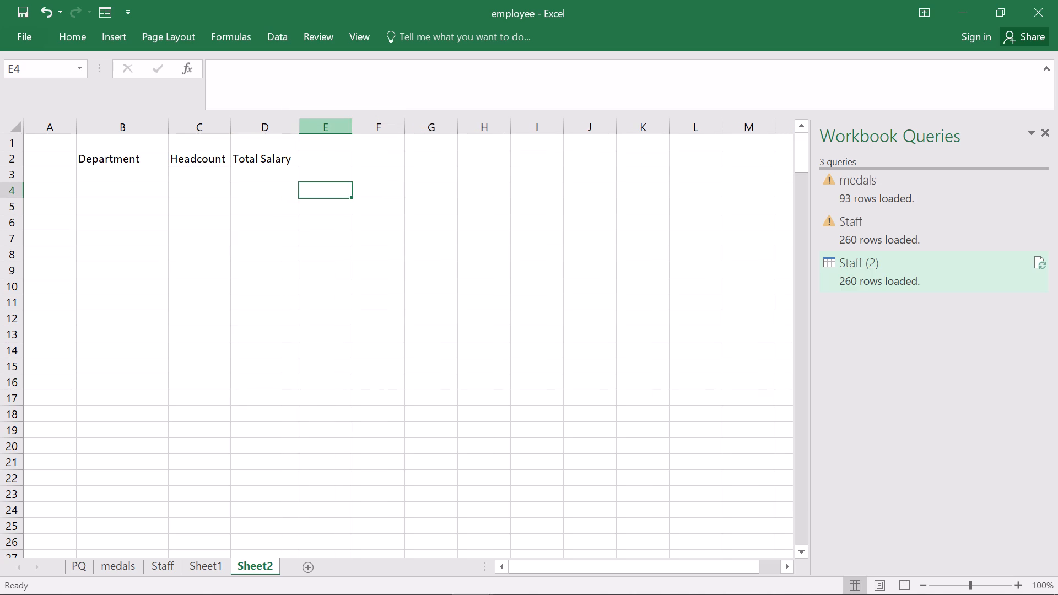
click(438, 217)
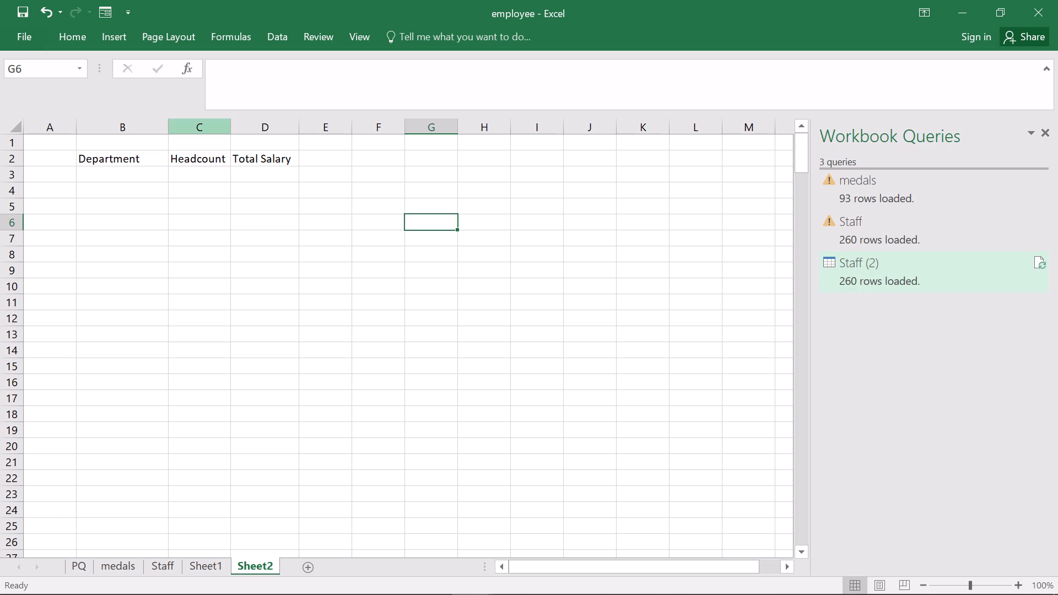
drag(170, 134, 185, 131)
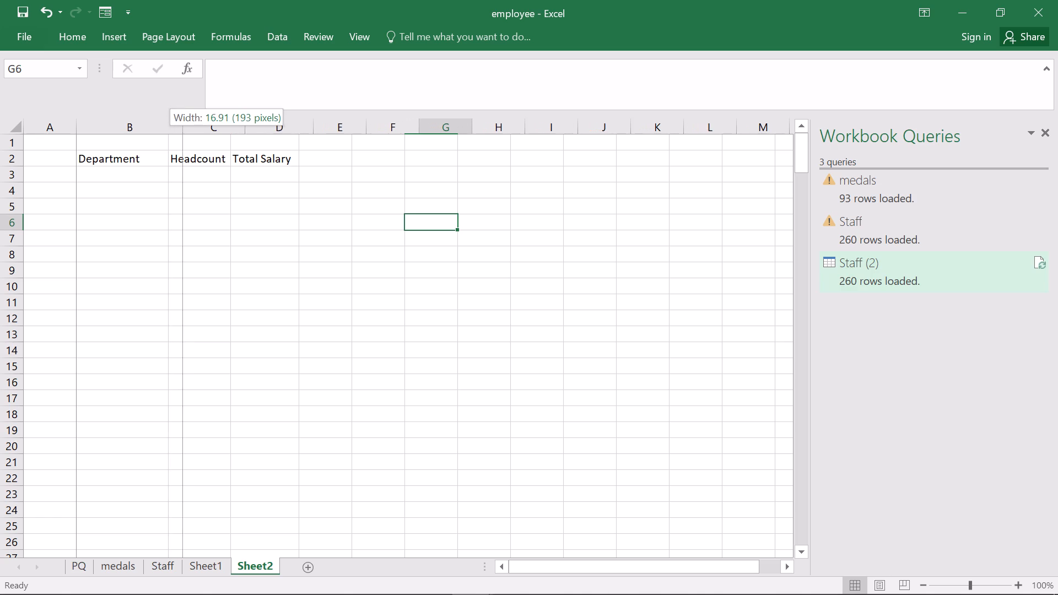
drag(185, 131, 188, 131)
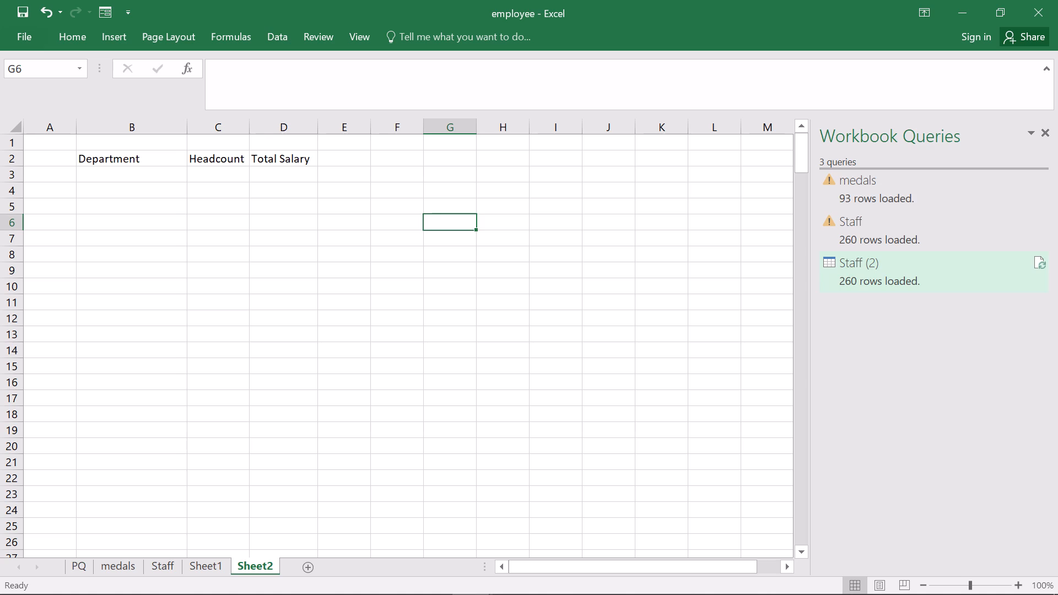
Select cell B3 under the Department header on Sheet2, and go to the top of the staff table on Sheet1.
click(91, 181)
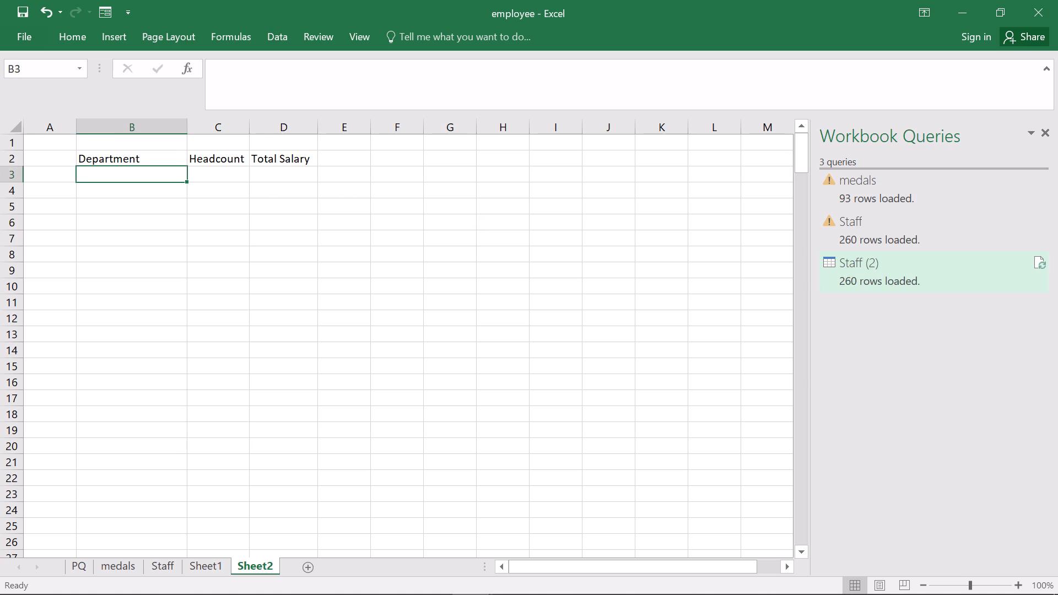
scroll(91, 181, up, 1)
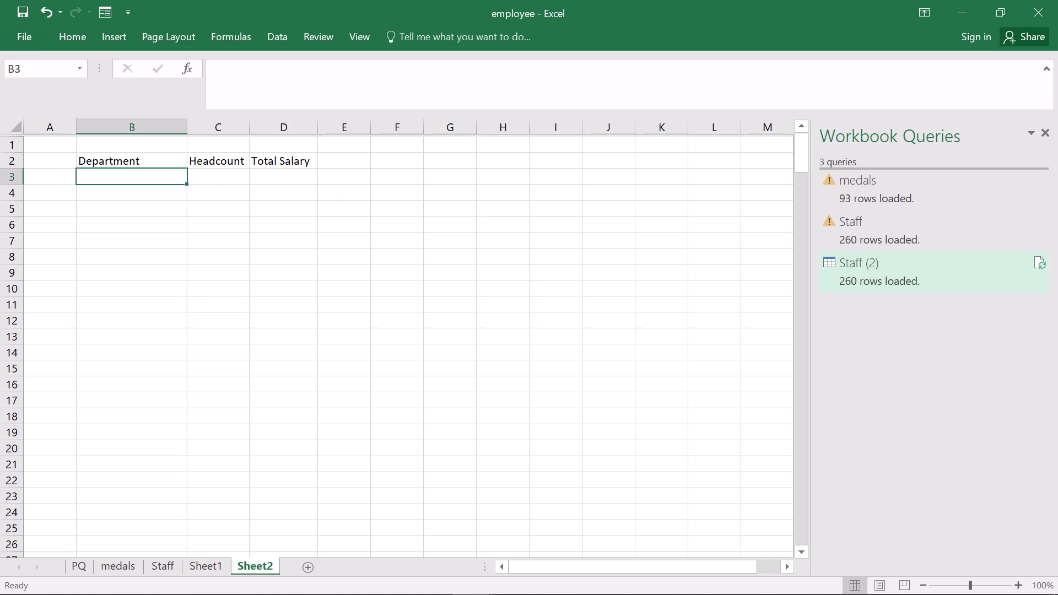
click(214, 570)
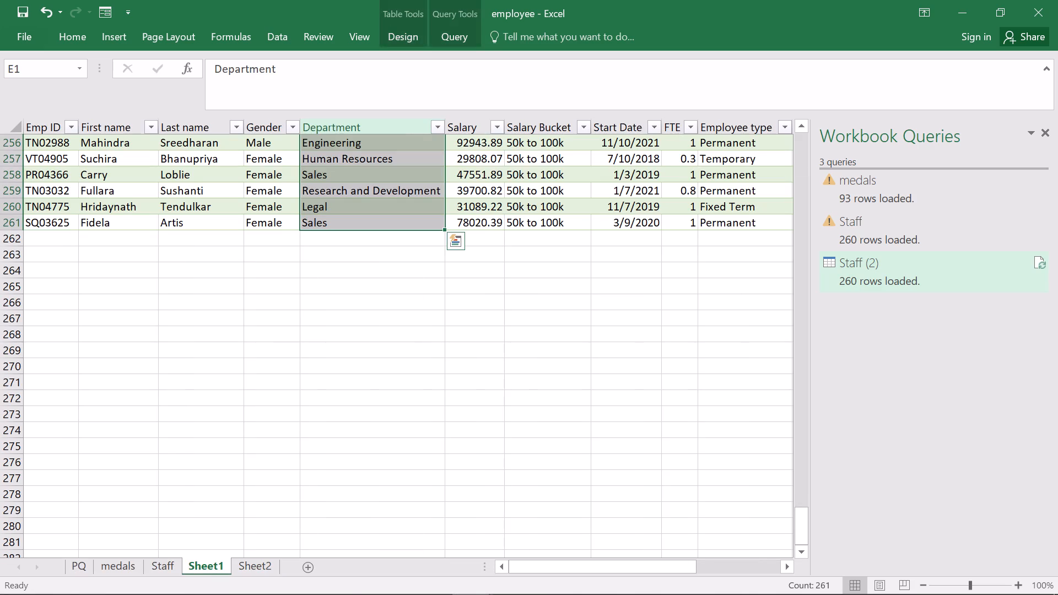
scroll(267, 334, up, 15)
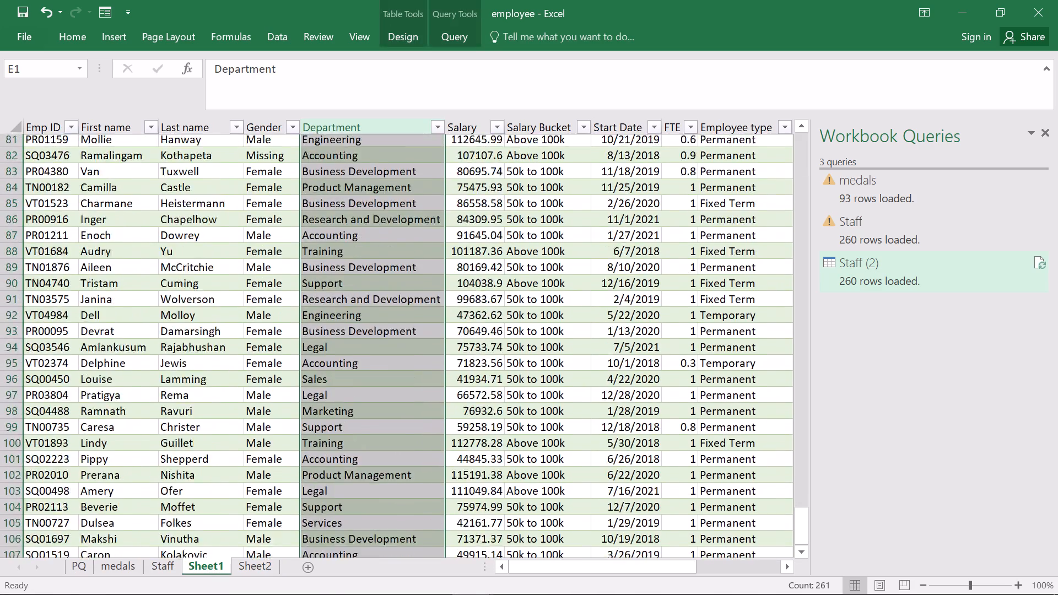
scroll(267, 334, up, 9)
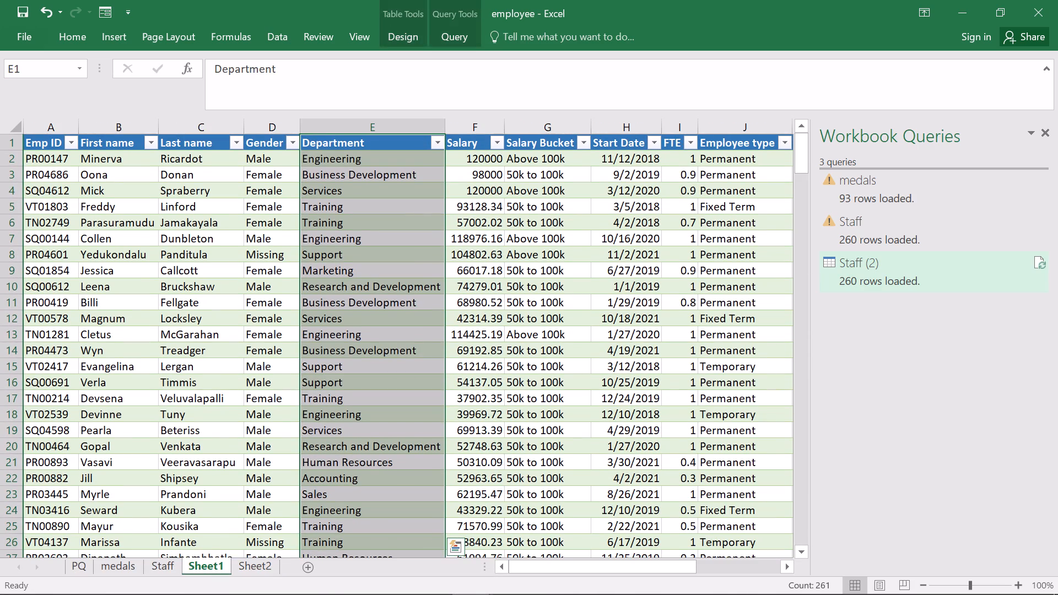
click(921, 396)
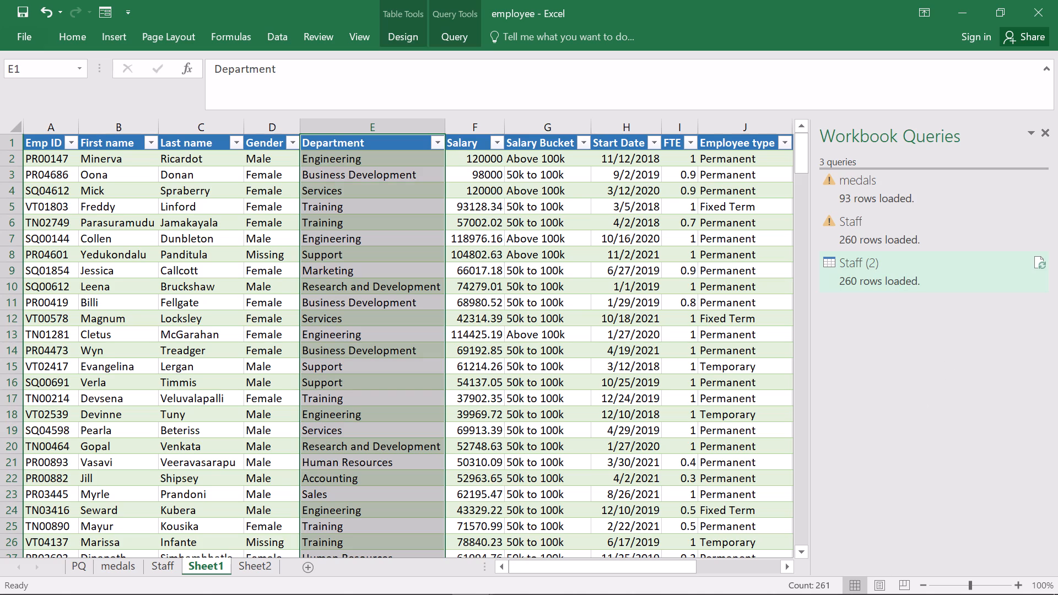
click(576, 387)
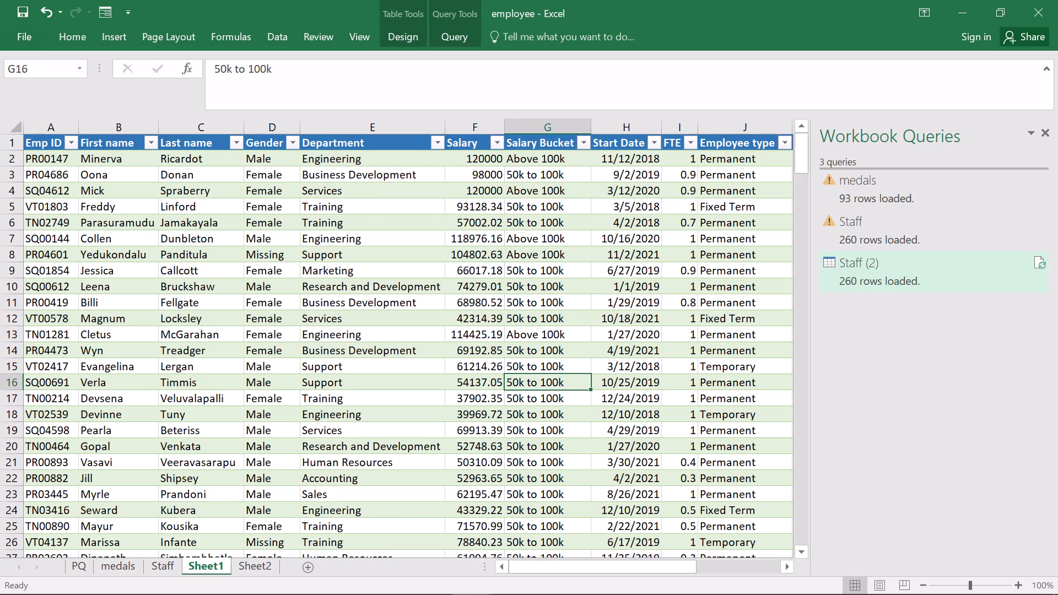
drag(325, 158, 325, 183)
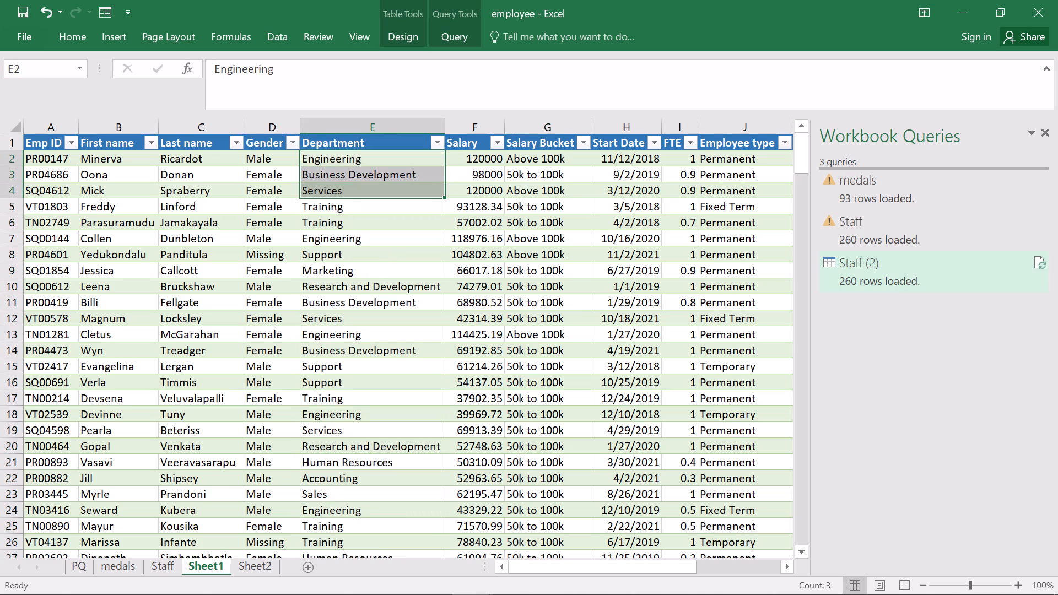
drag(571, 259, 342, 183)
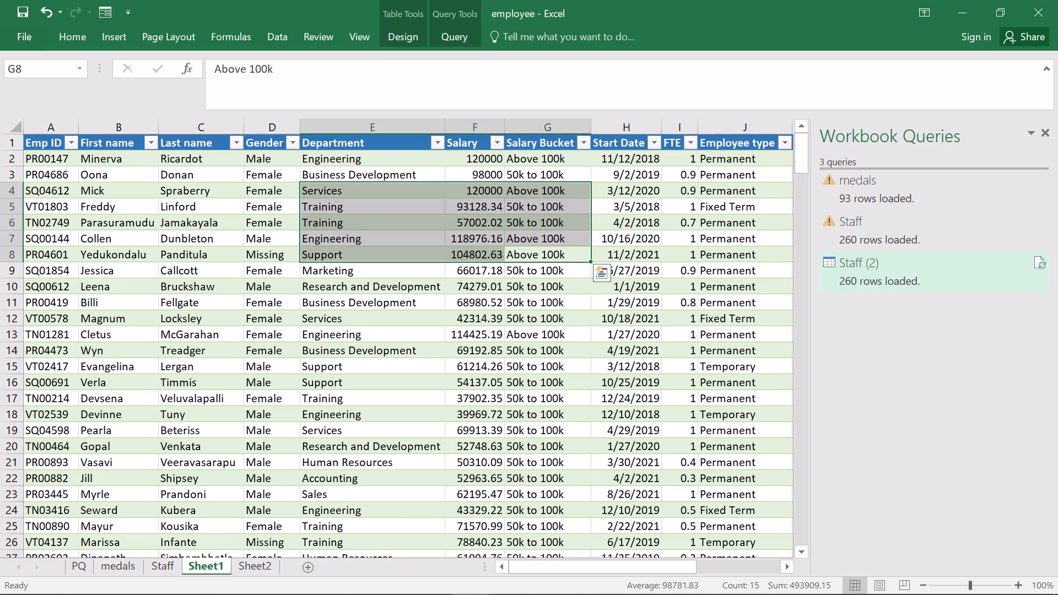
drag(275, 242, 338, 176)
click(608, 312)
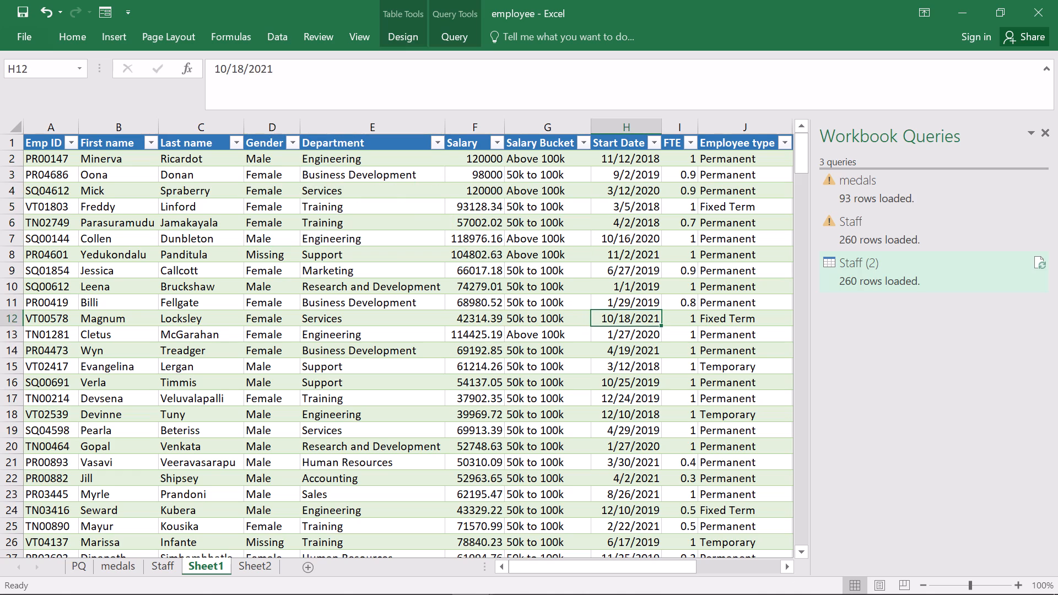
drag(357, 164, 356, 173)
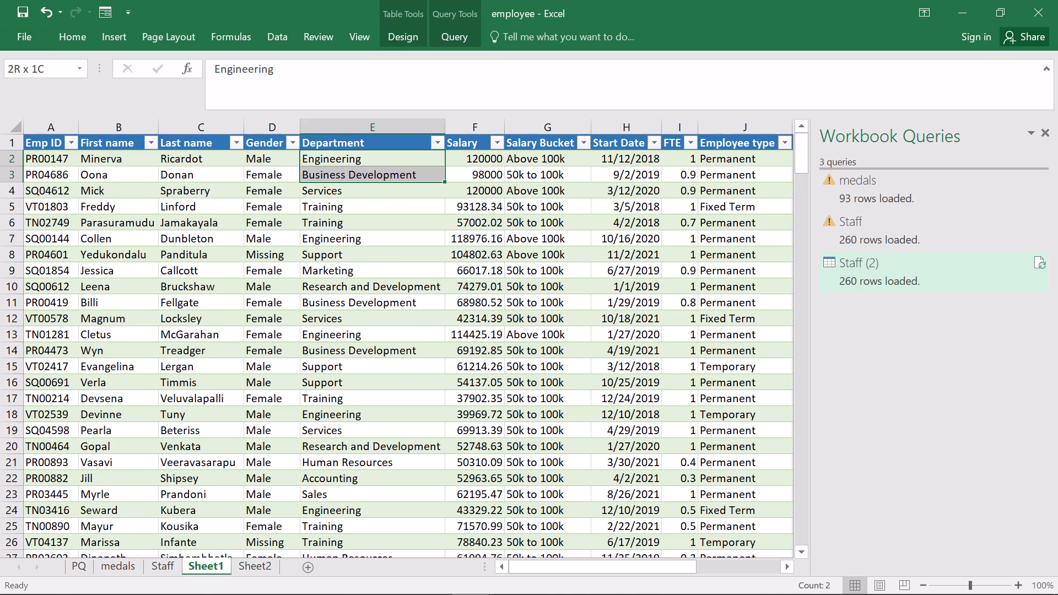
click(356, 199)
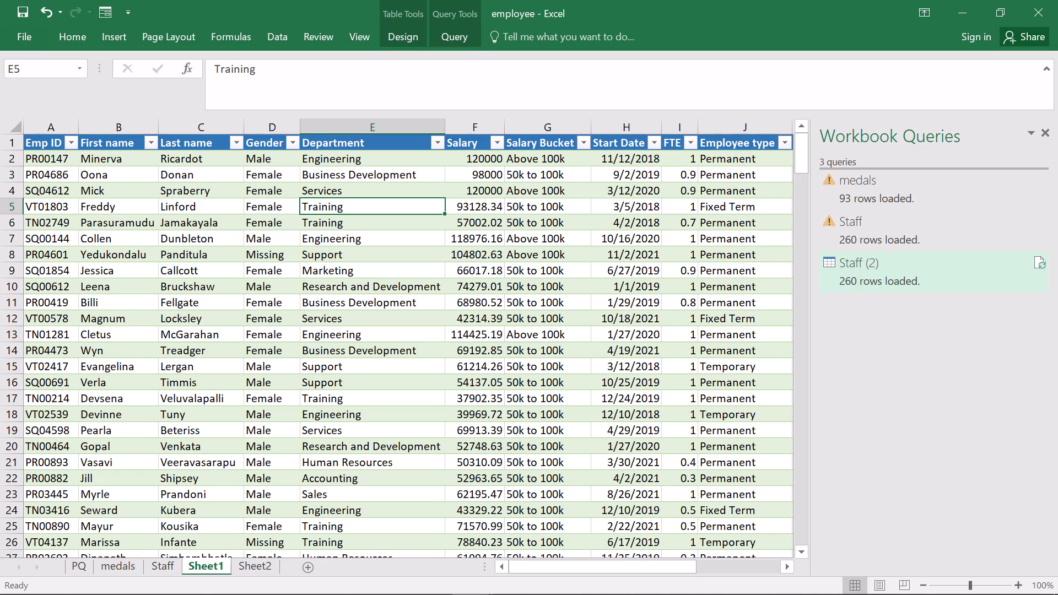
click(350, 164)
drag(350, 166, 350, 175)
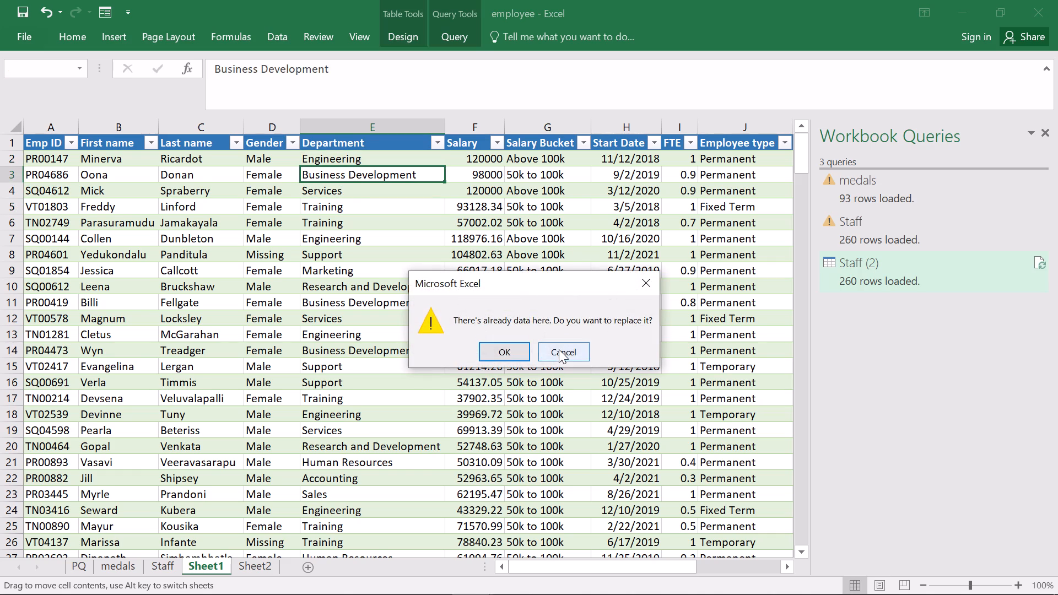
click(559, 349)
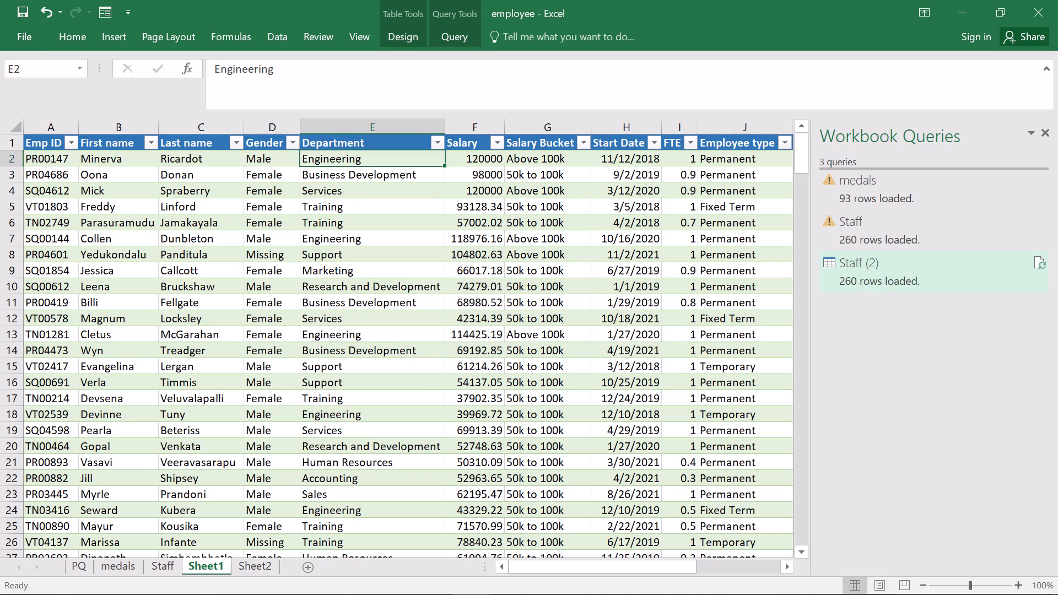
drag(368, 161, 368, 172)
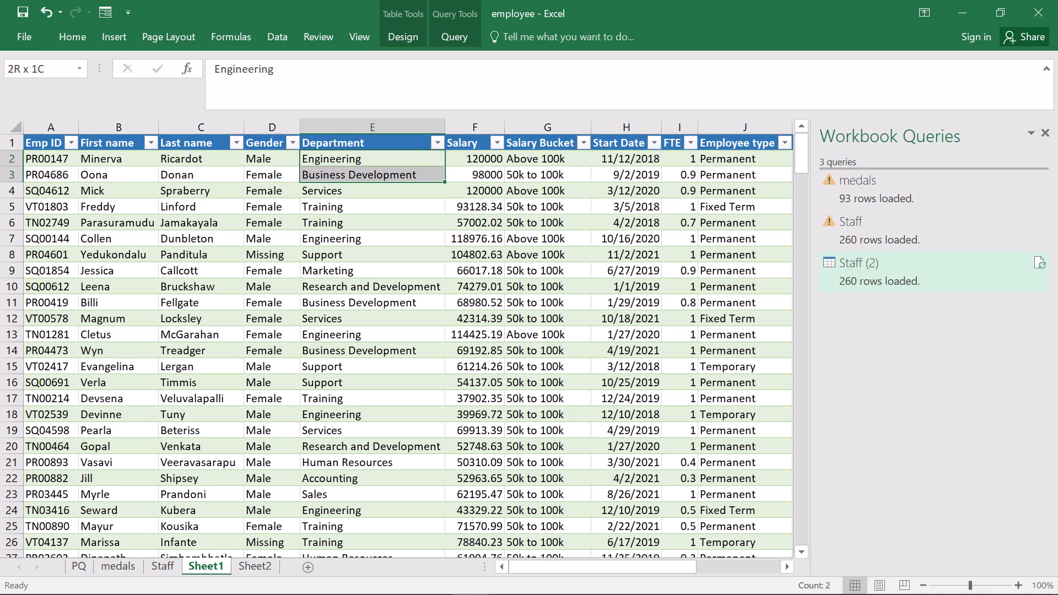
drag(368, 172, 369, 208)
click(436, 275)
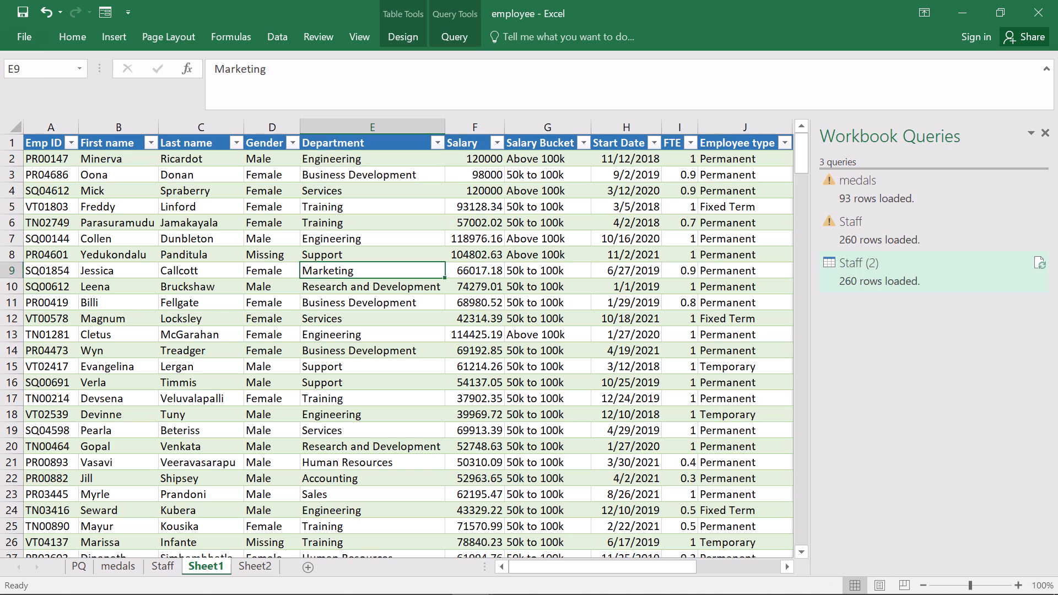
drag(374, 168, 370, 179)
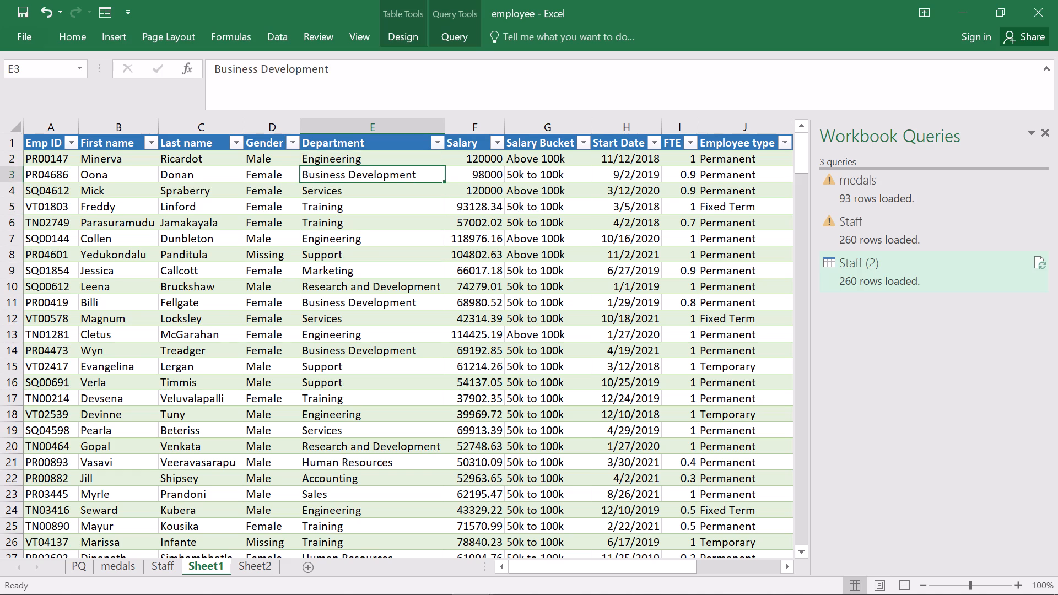
Copy the department values in E2:E261 on Sheet1 and paste them under the Department header from cell B3 on Sheet2.
click(359, 167)
click(359, 161)
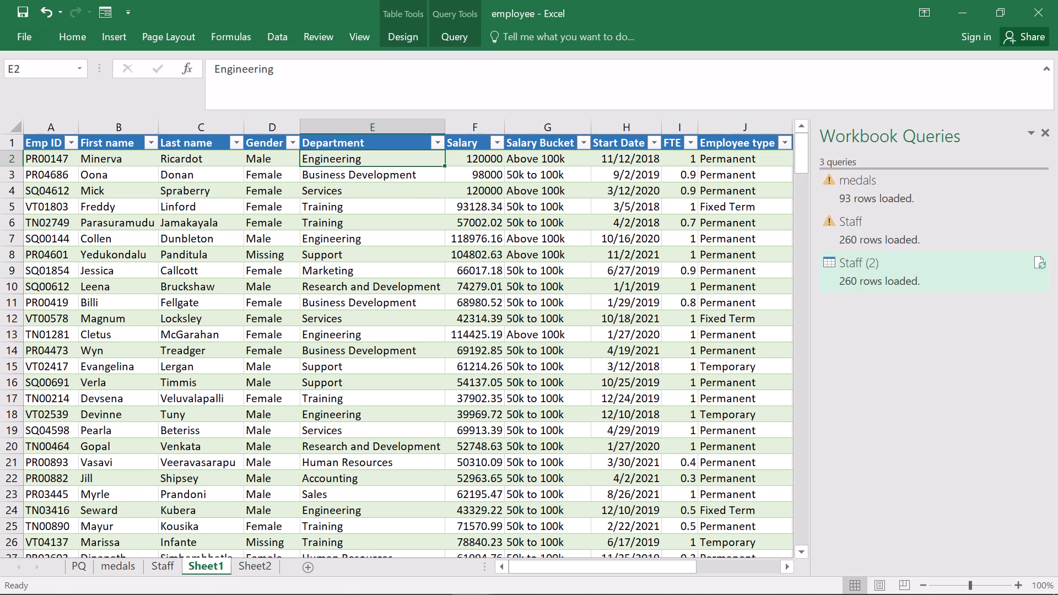
drag(359, 161, 455, 594)
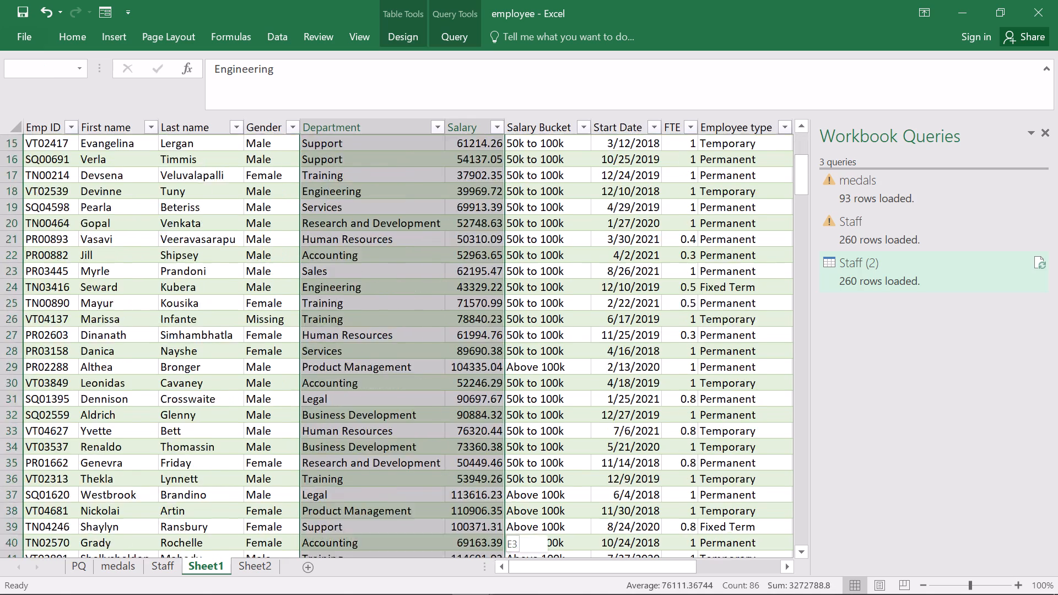
drag(455, 594, 307, 594)
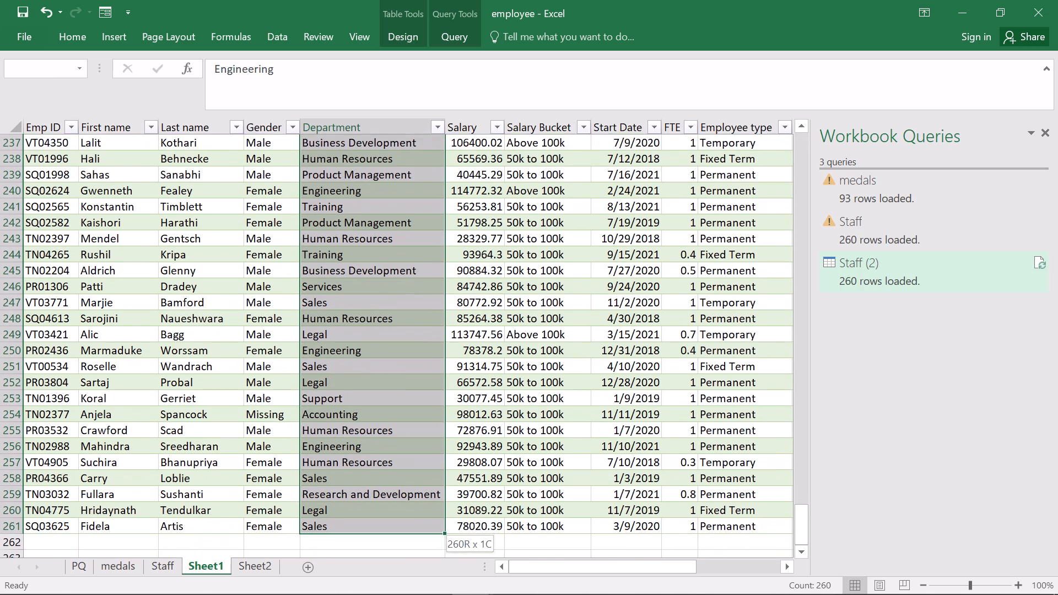
drag(307, 594, 341, 316)
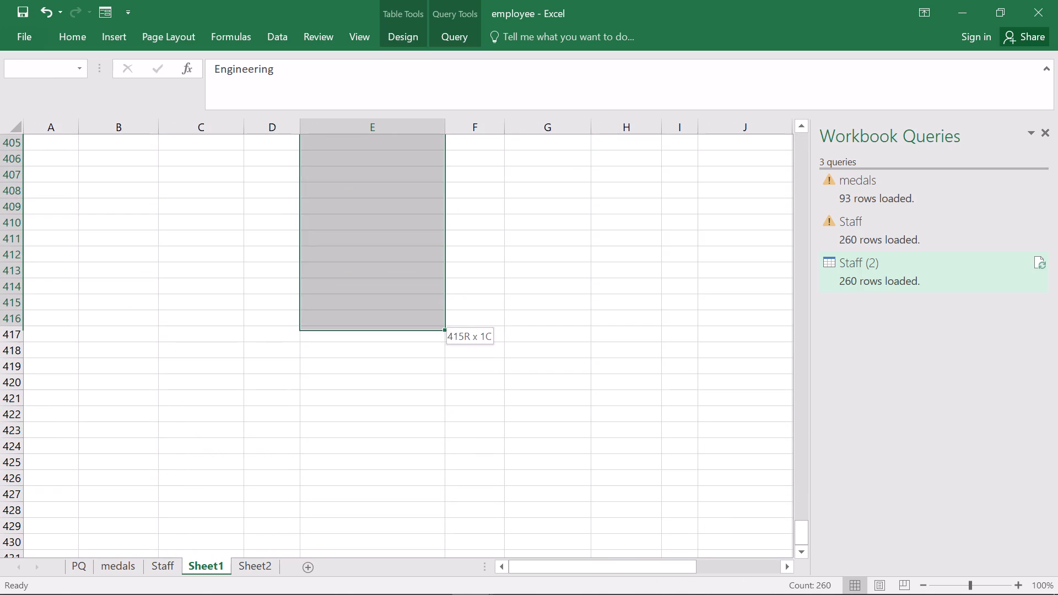
drag(341, 316, 337, 106)
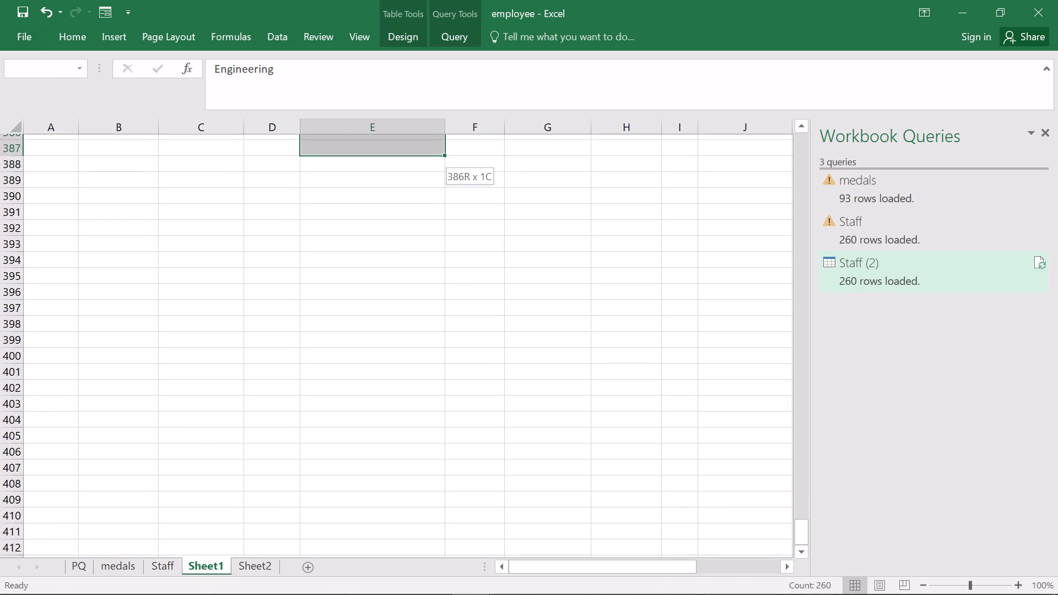
drag(337, 106, 337, 102)
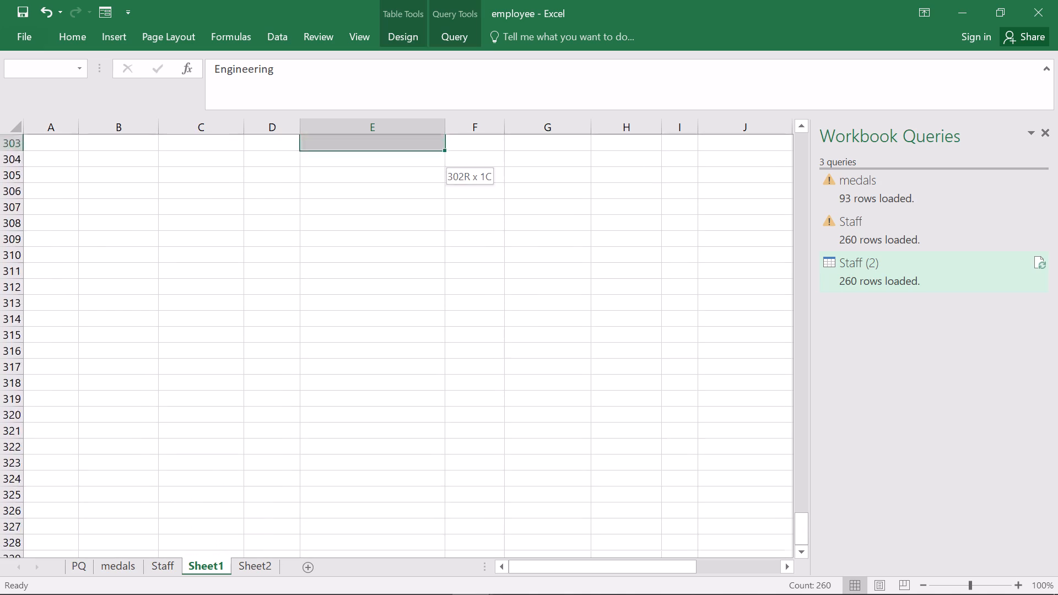
drag(337, 102, 337, 87)
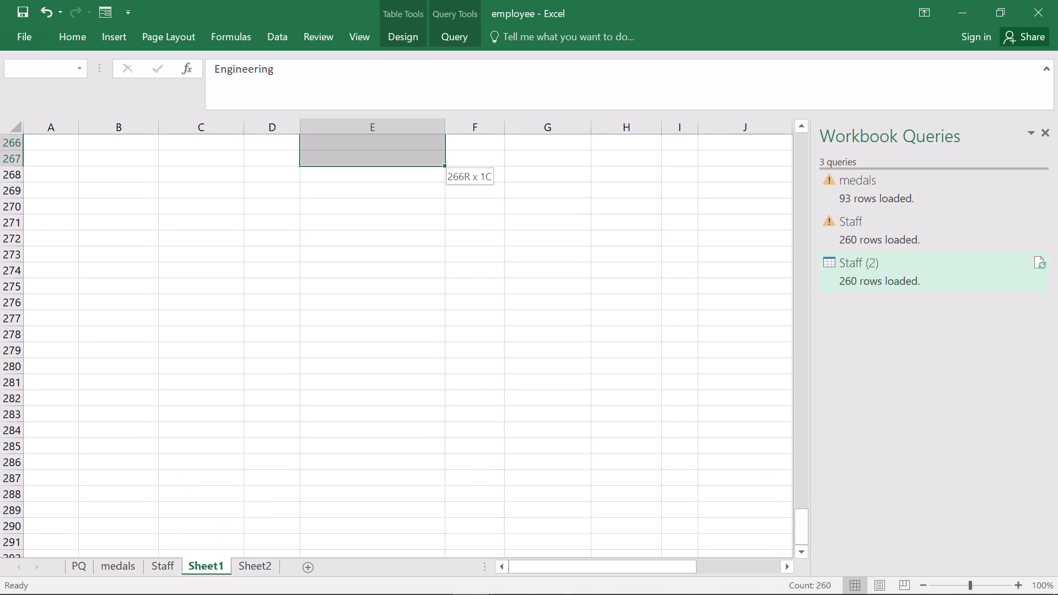
drag(337, 87, 338, 161)
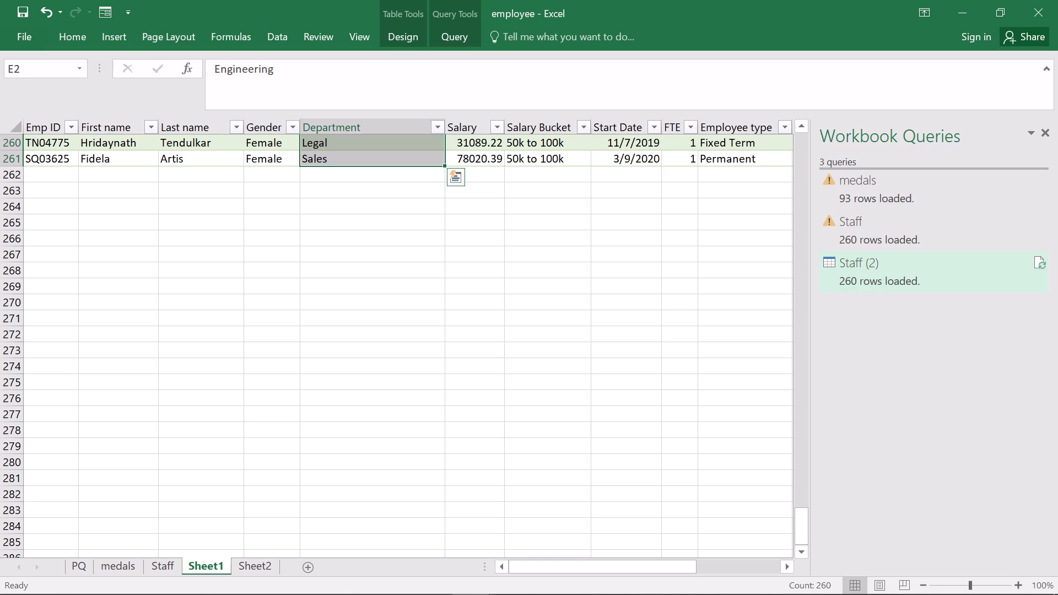
key(ctrl+c)
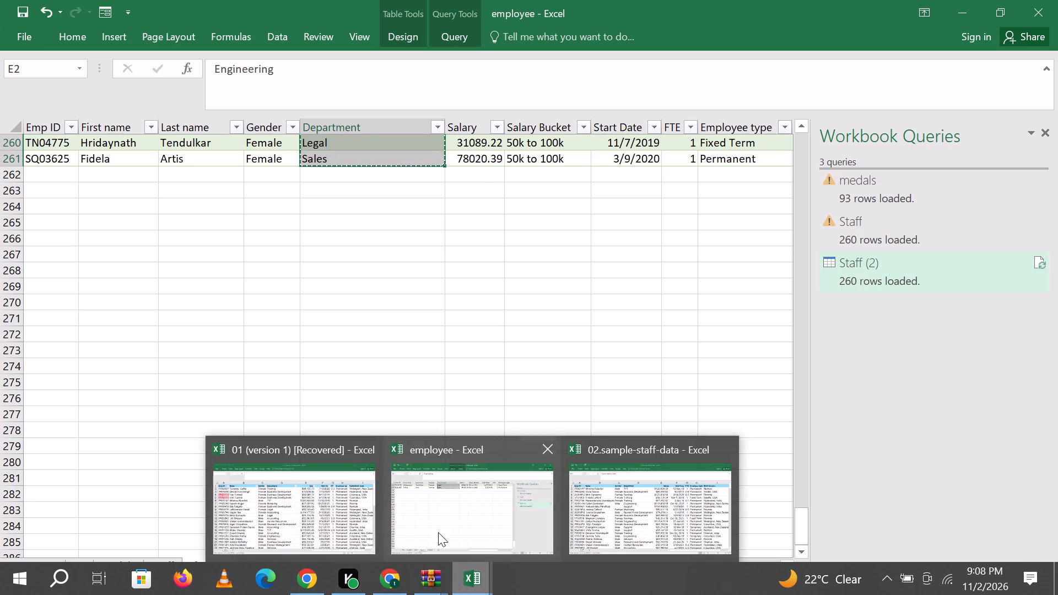
click(361, 278)
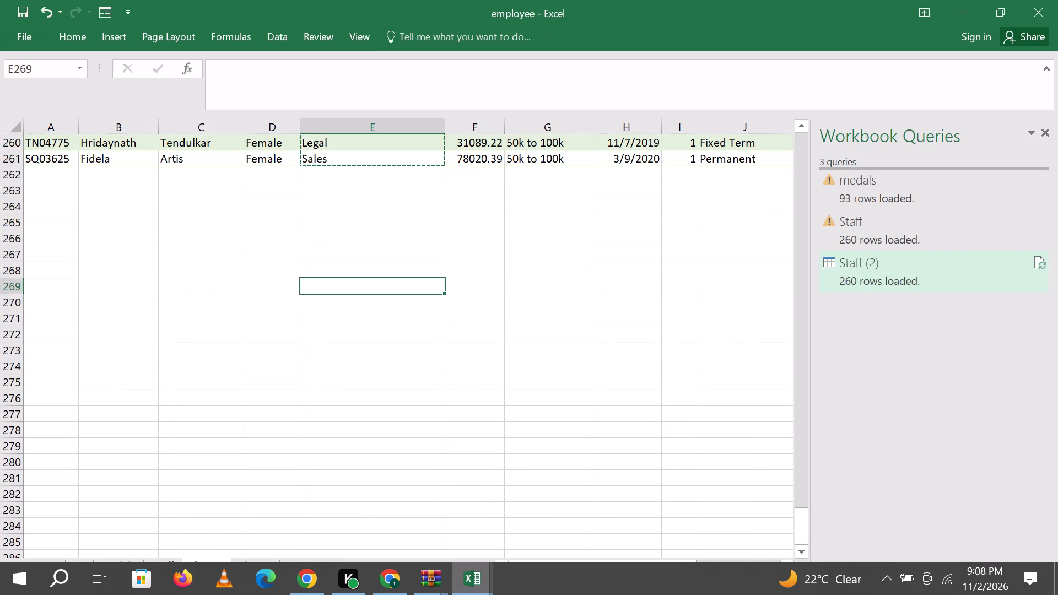
click(264, 558)
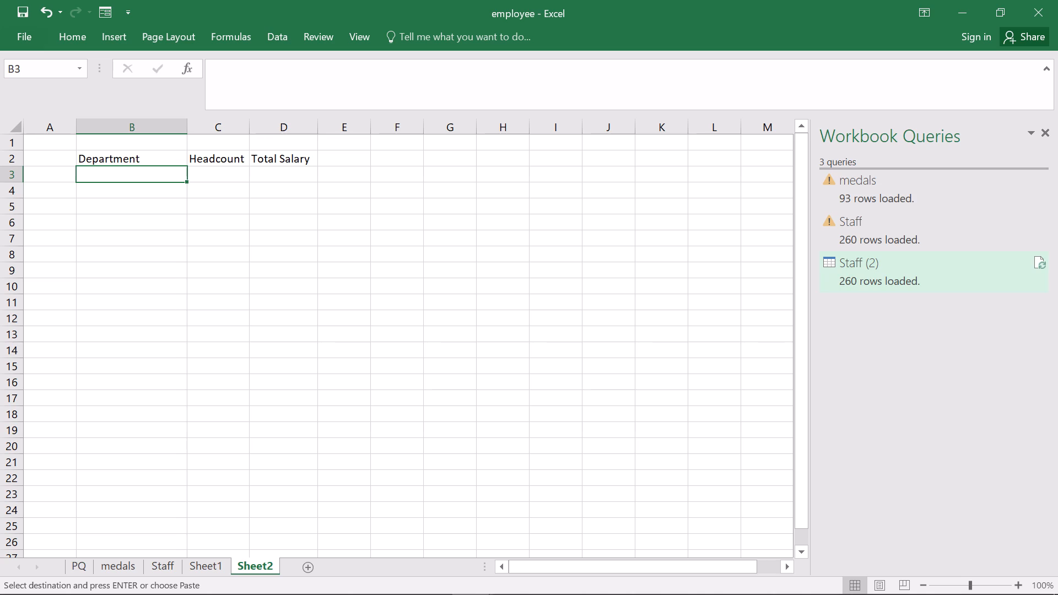
key(ctrl+v)
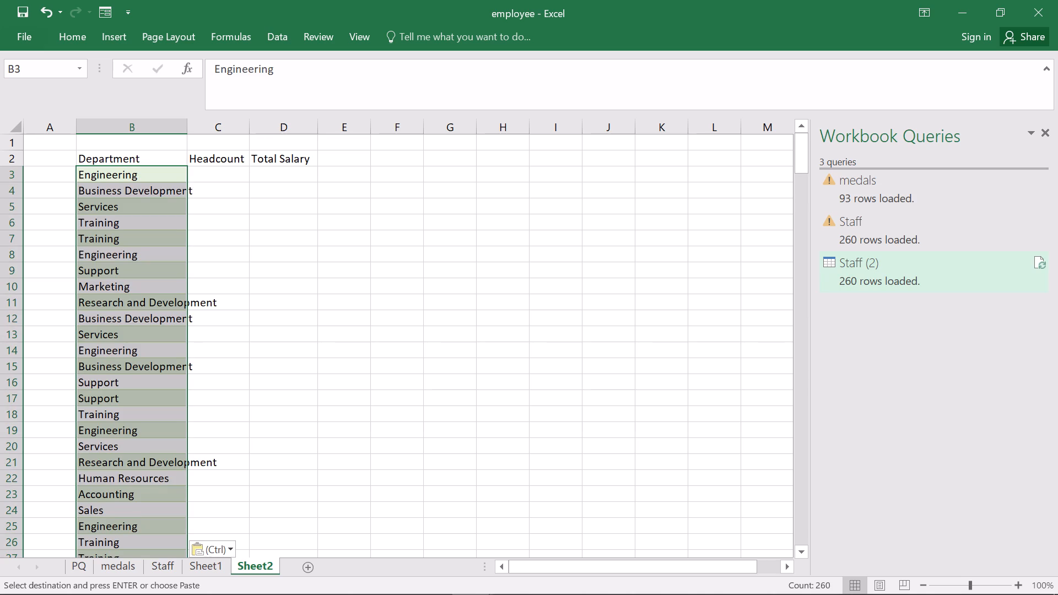
scroll(151, 240, up, 2)
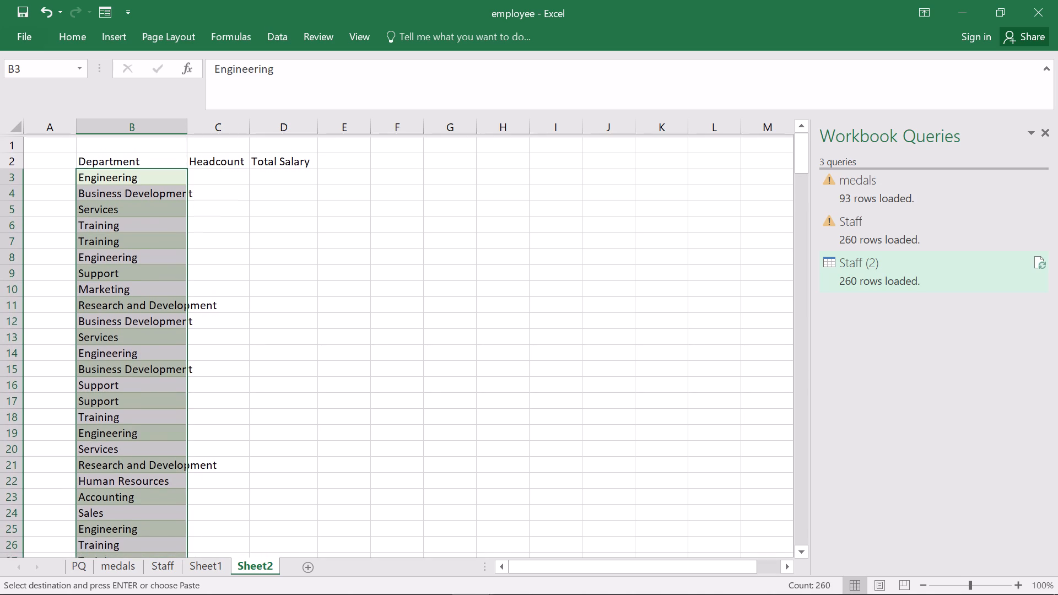
scroll(151, 240, up, 1)
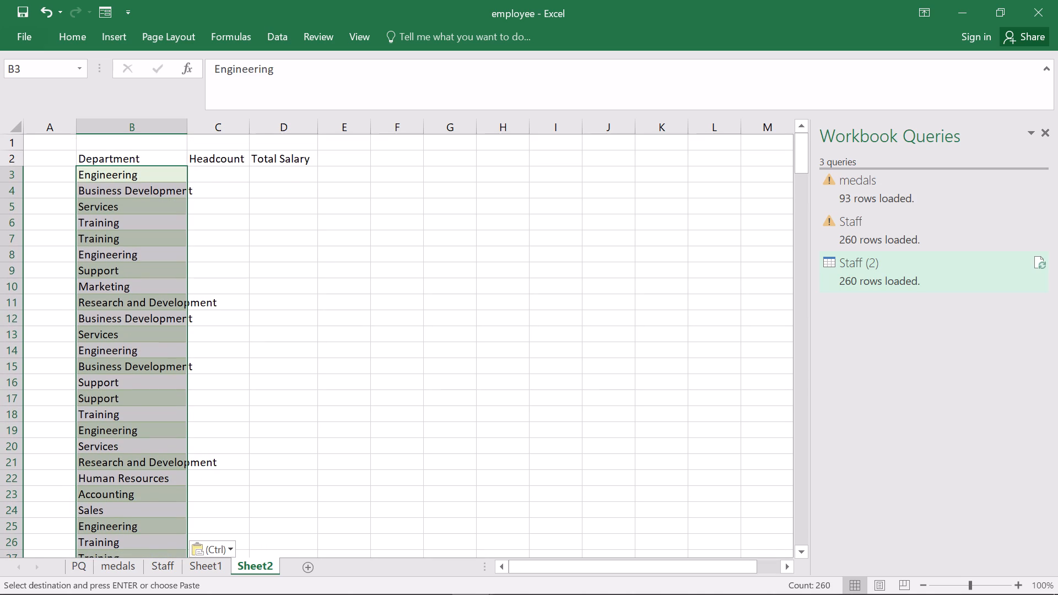
Fill the header cells B2:D2 (Department, Headcount, Total Salary) on Sheet2 with yellow.
click(147, 158)
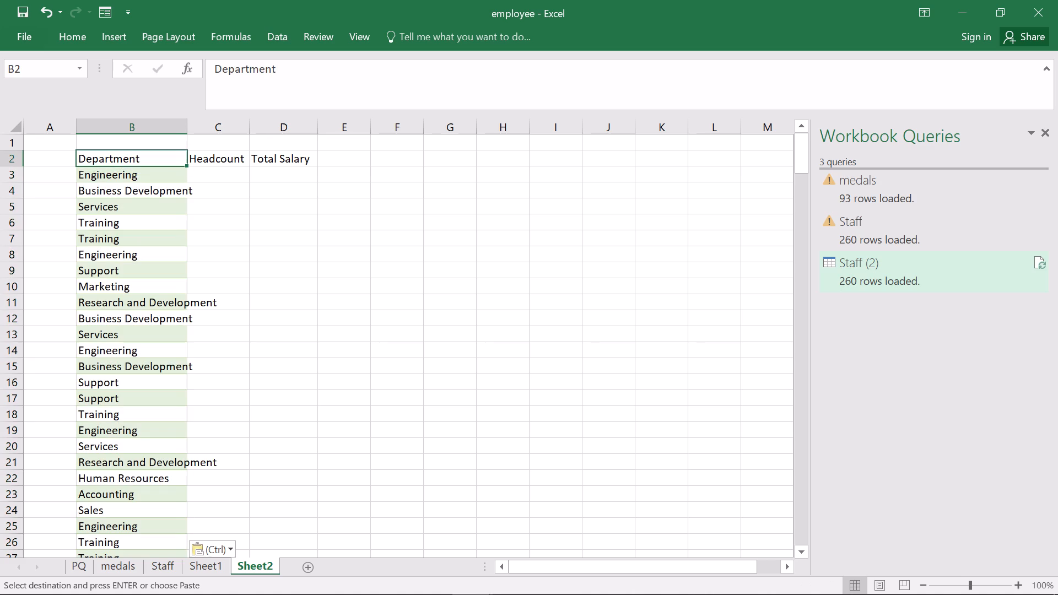
drag(120, 159, 276, 157)
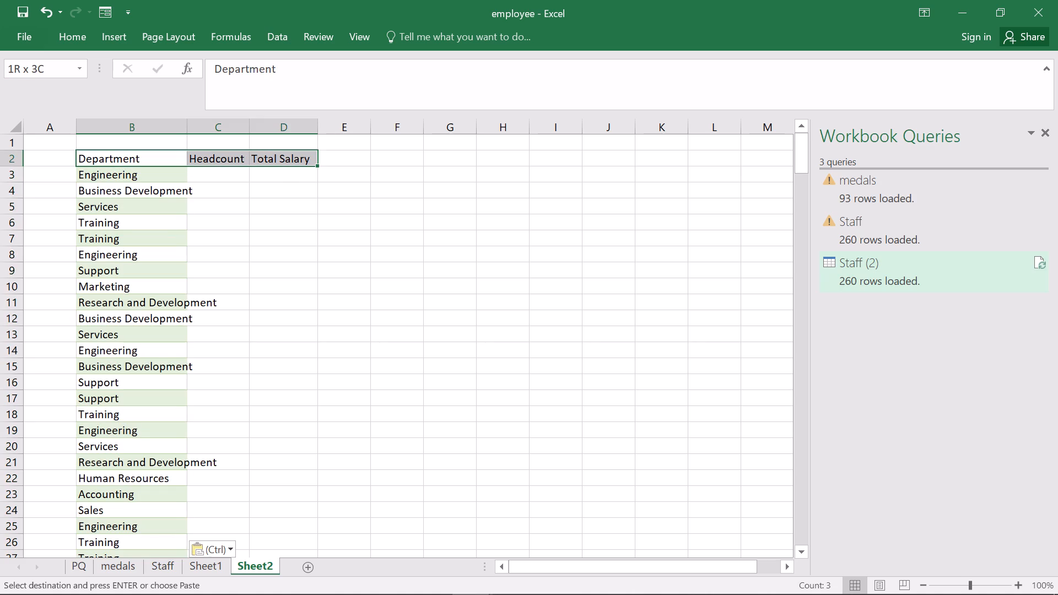
drag(276, 157, 279, 157)
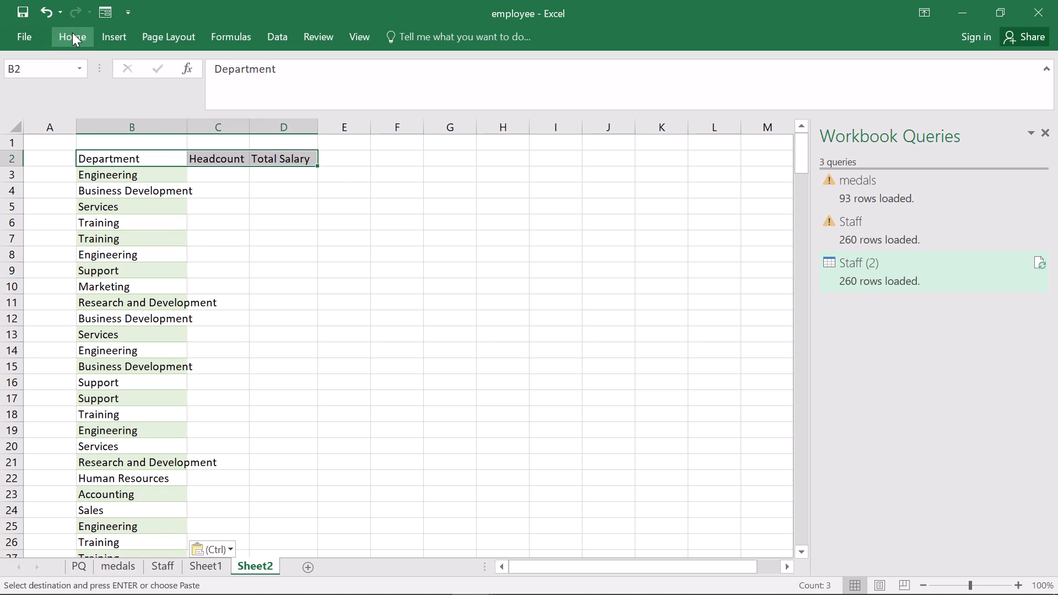
click(72, 33)
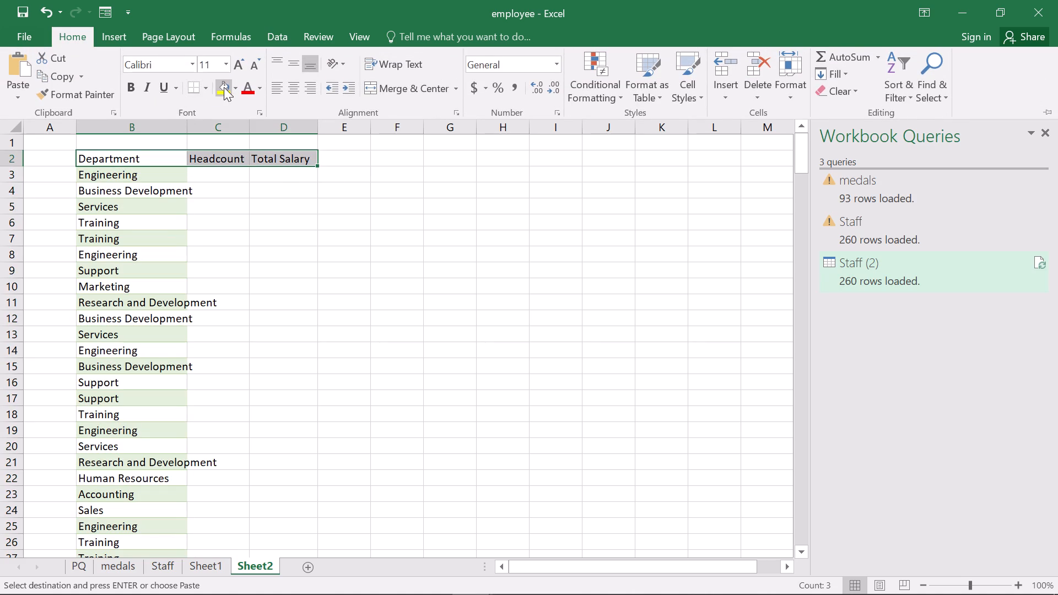
click(224, 87)
click(244, 220)
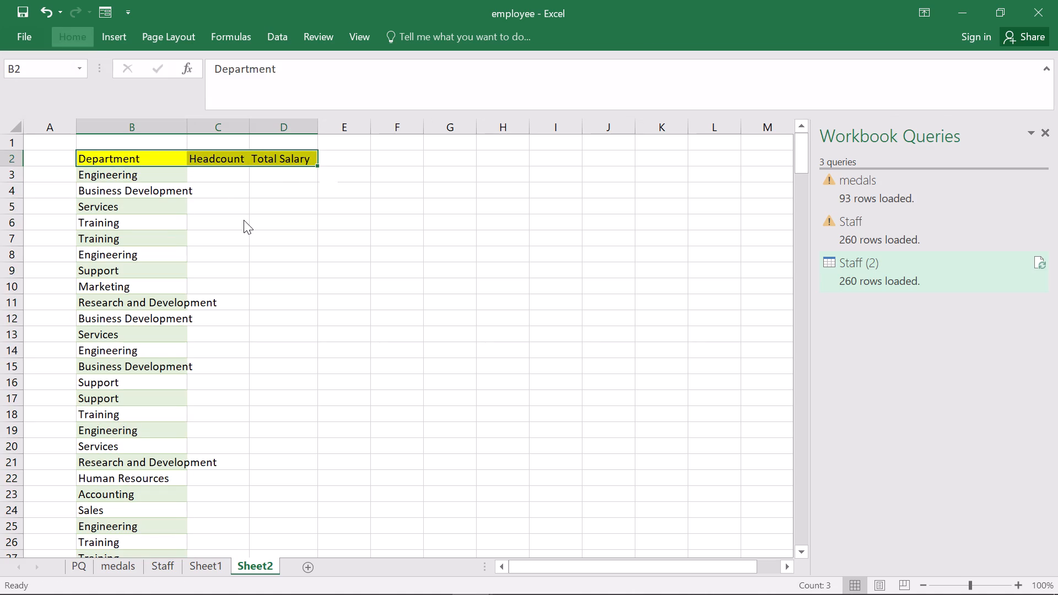
Widen the Department column on Sheet2 until the longest entry, Research and Development, fits inside it.
drag(187, 130, 193, 130)
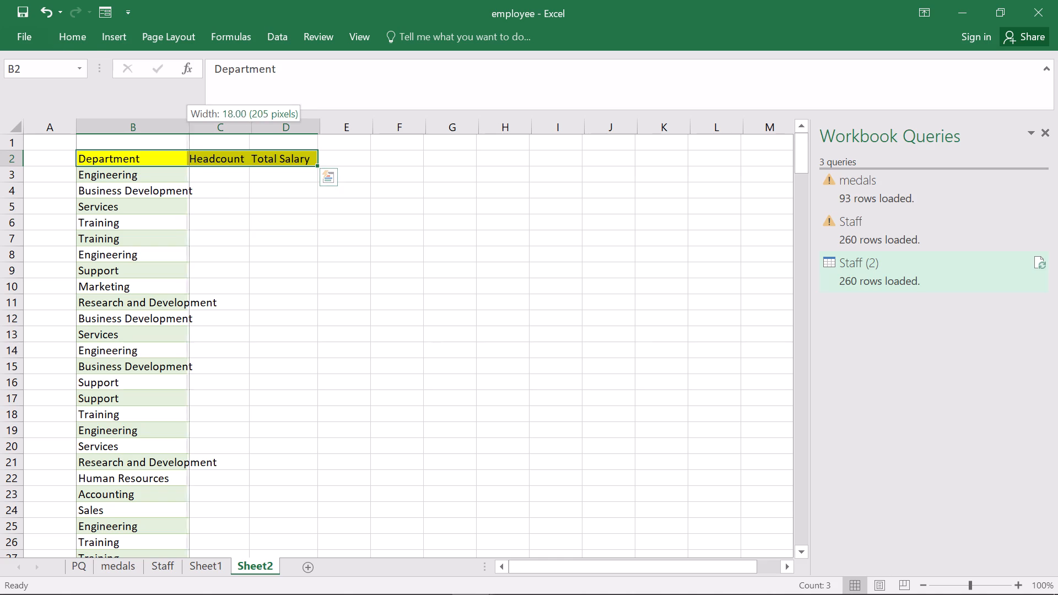
drag(193, 130, 219, 130)
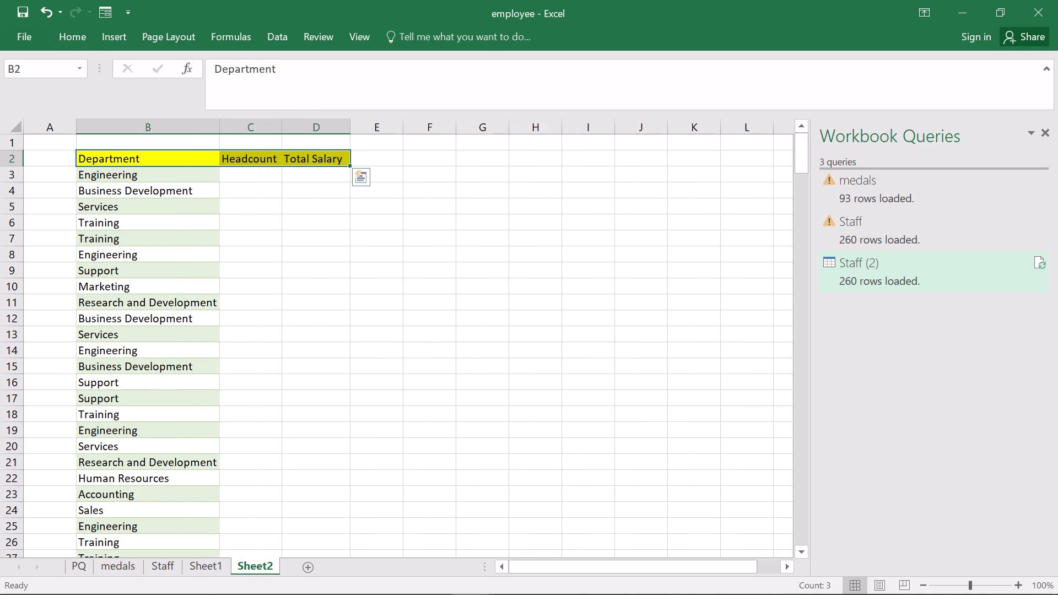
Look through the pasted department values in column B of Sheet2, and return to the header row.
scroll(267, 261, down, 1)
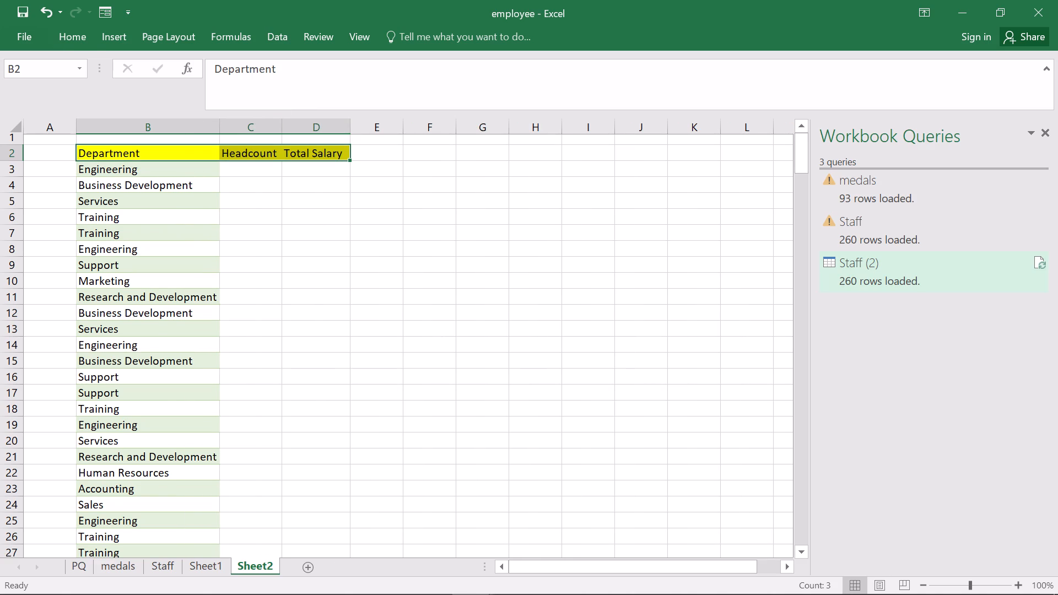
scroll(267, 261, down, 3)
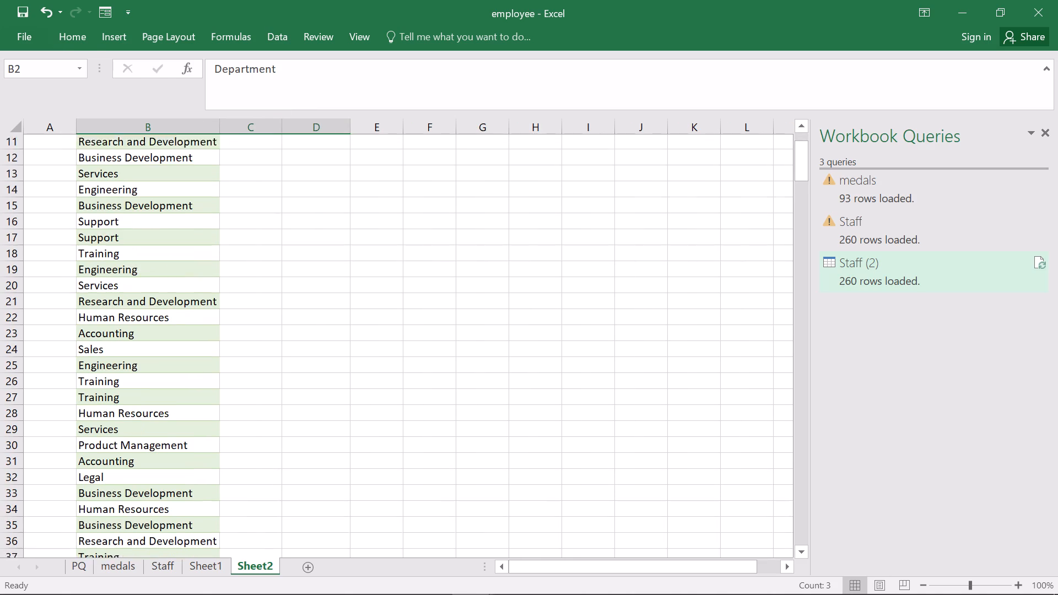
scroll(267, 261, down, 2)
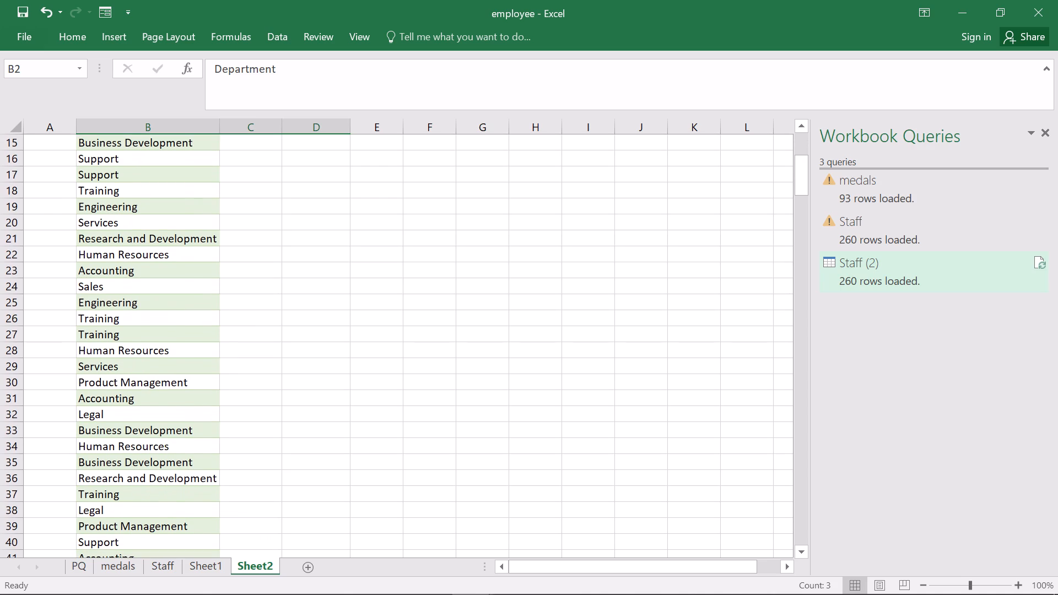
scroll(267, 261, up, 5)
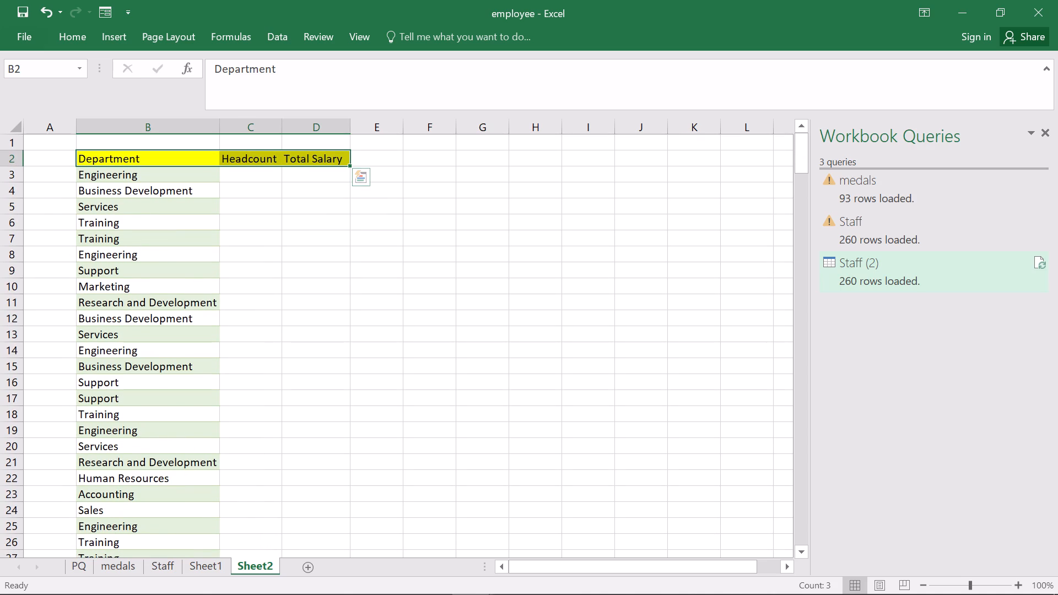
scroll(207, 286, down, 6)
scroll(207, 286, right, 5)
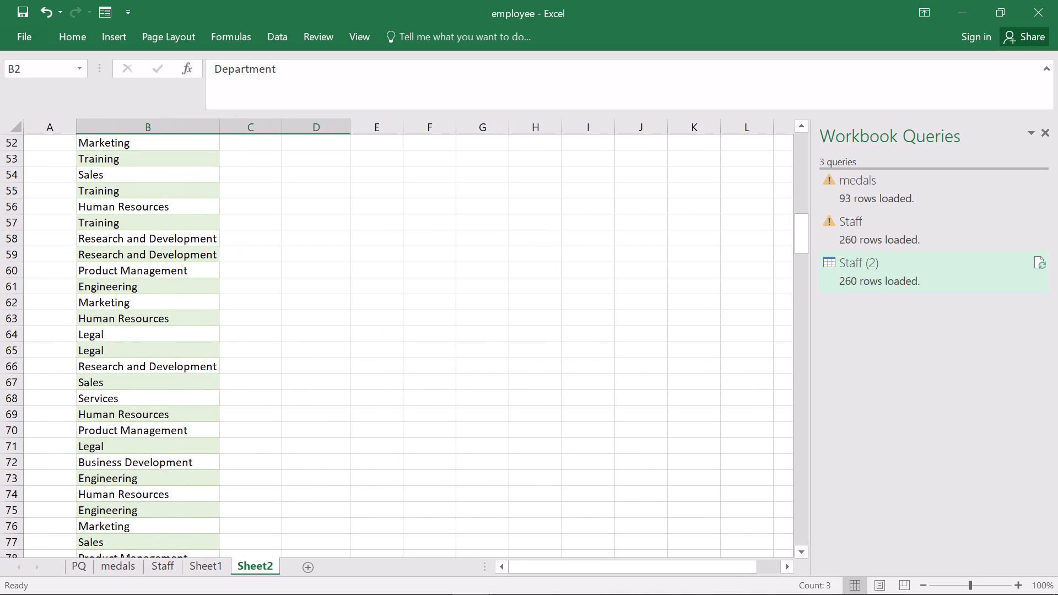
scroll(207, 286, up, 6)
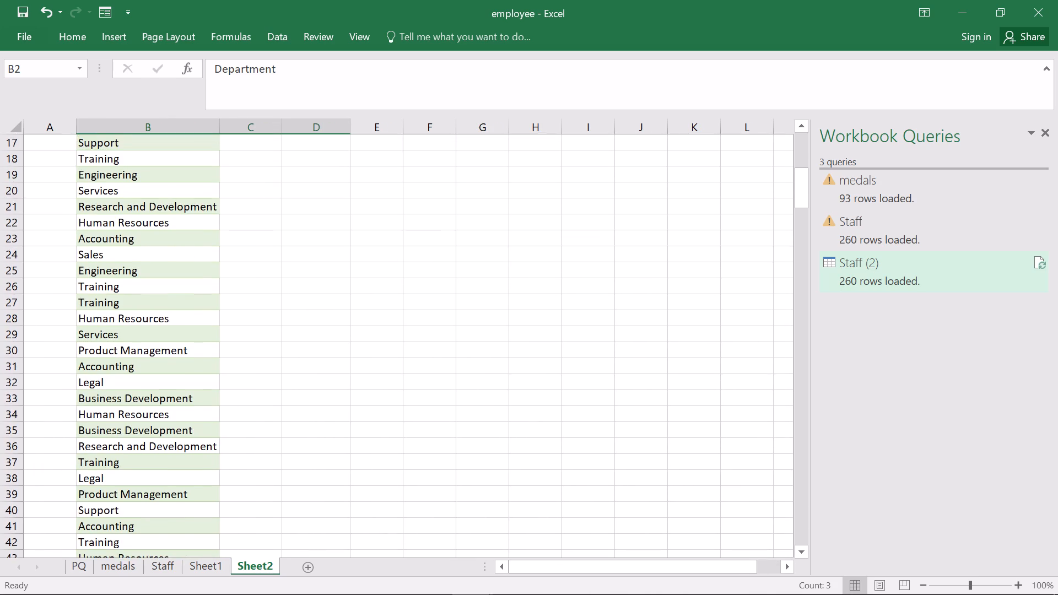
scroll(207, 286, up, 4)
scroll(207, 286, down, 8)
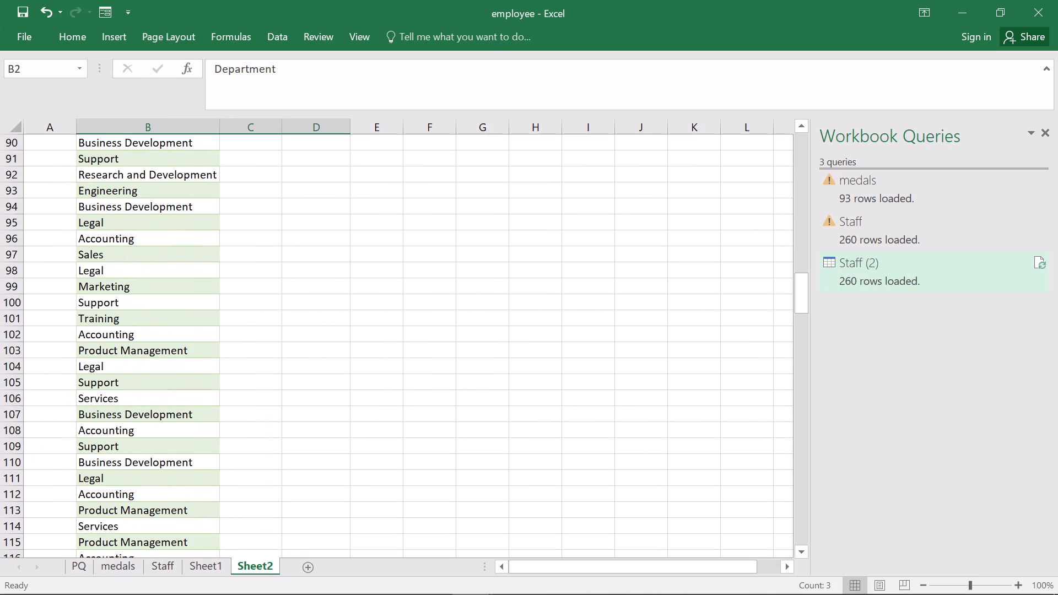
scroll(207, 286, up, 11)
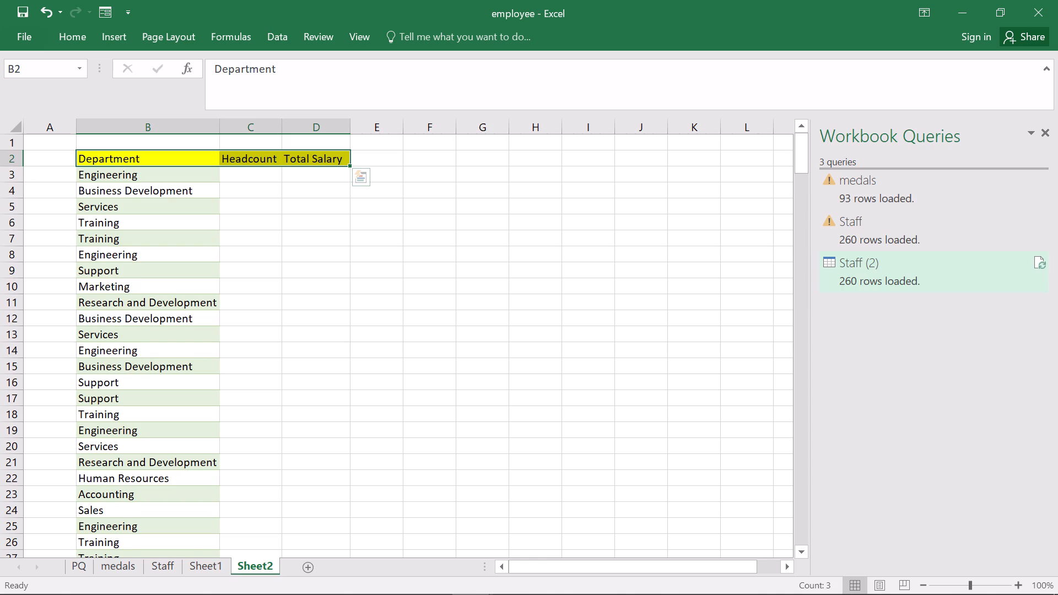
scroll(207, 286, up, 5)
Select the whole Department column, column B, on Sheet2 and look for a data command to apply to it.
click(163, 132)
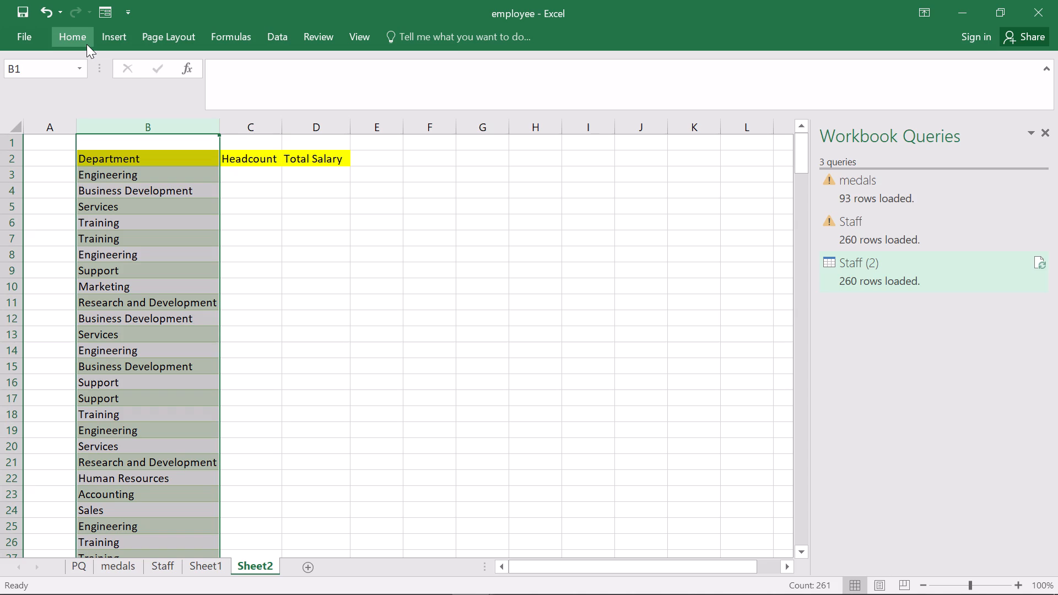
click(84, 36)
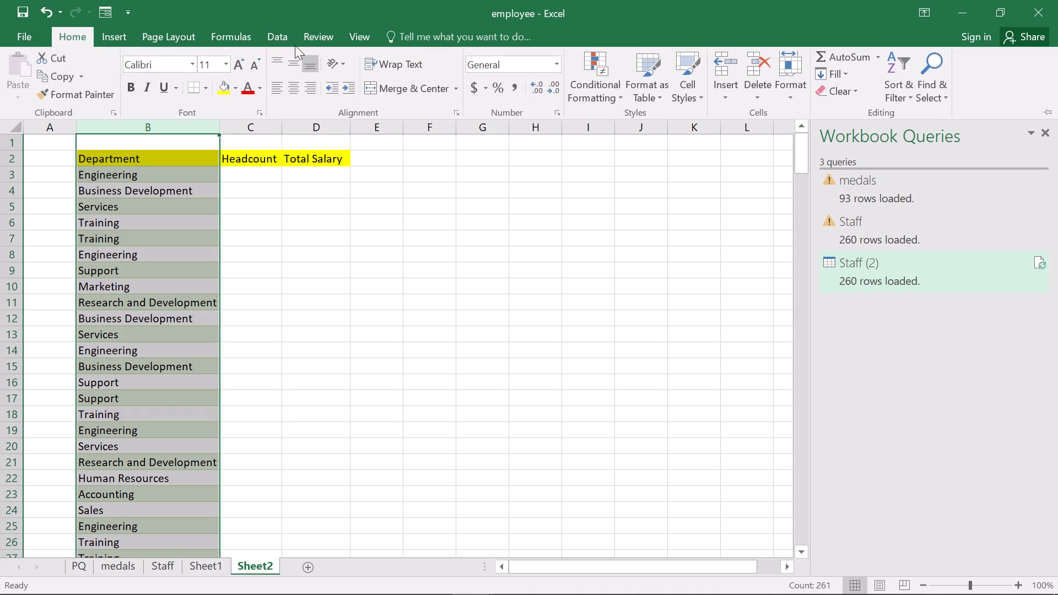
click(276, 39)
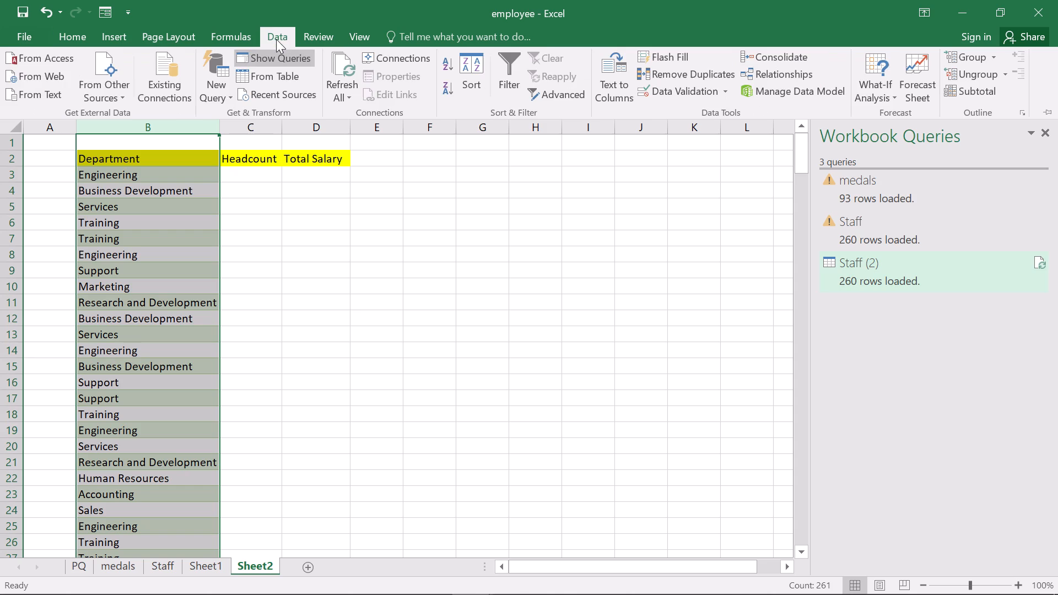
click(276, 39)
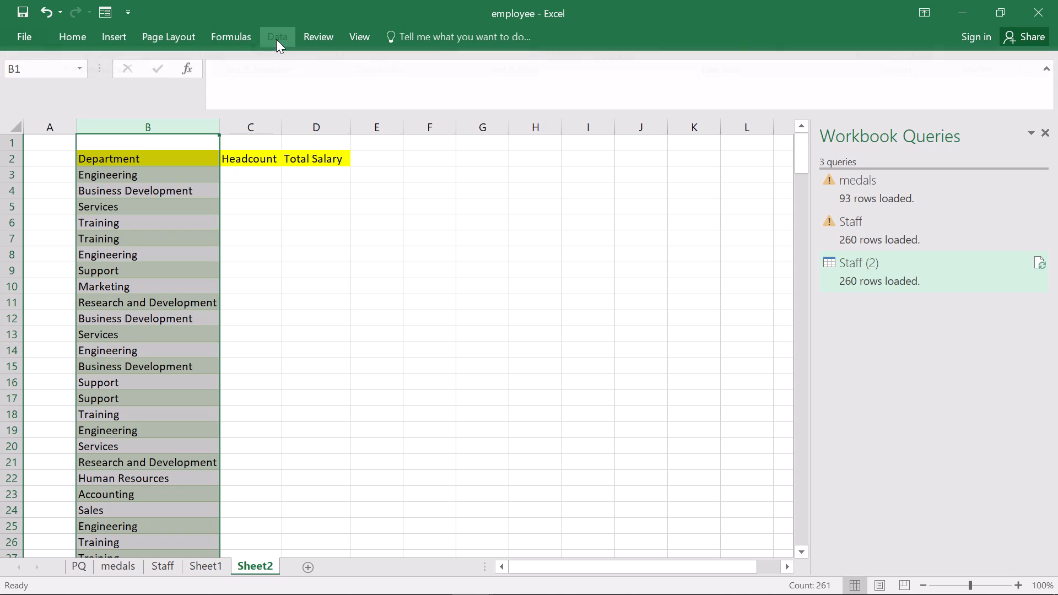
click(276, 39)
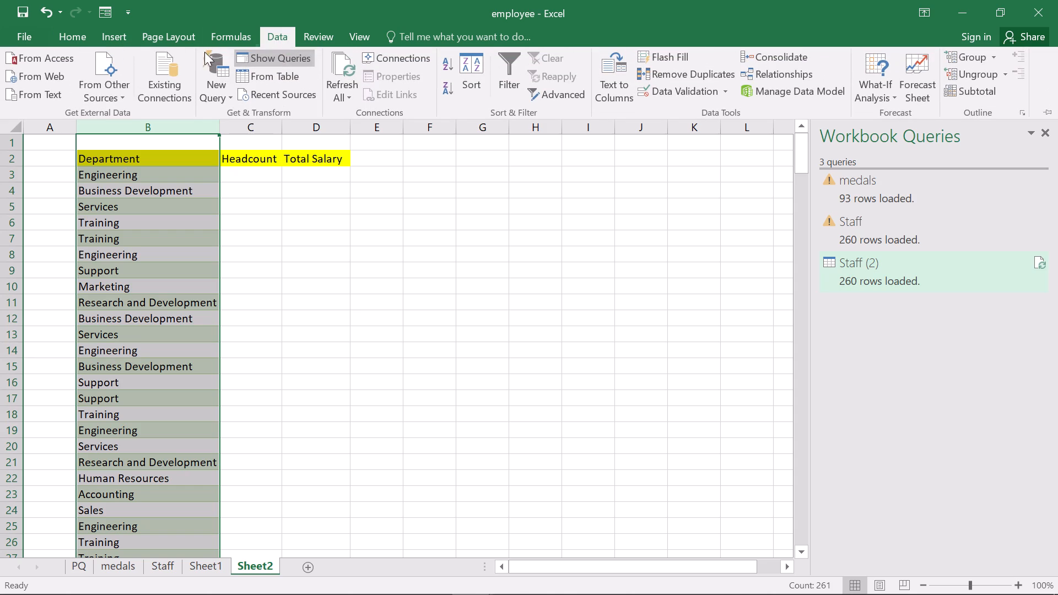
click(110, 42)
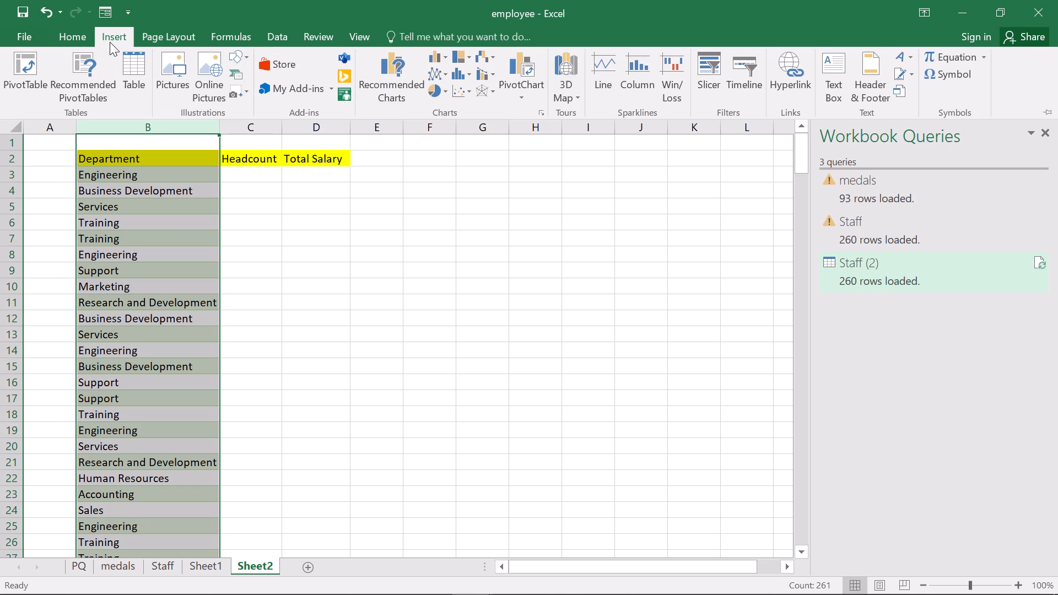
click(84, 42)
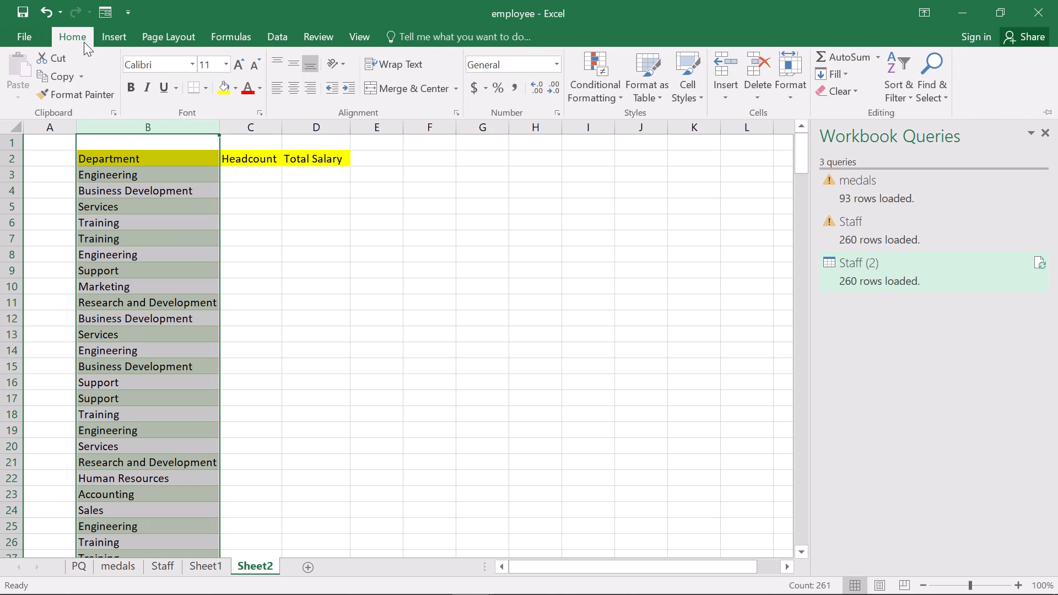
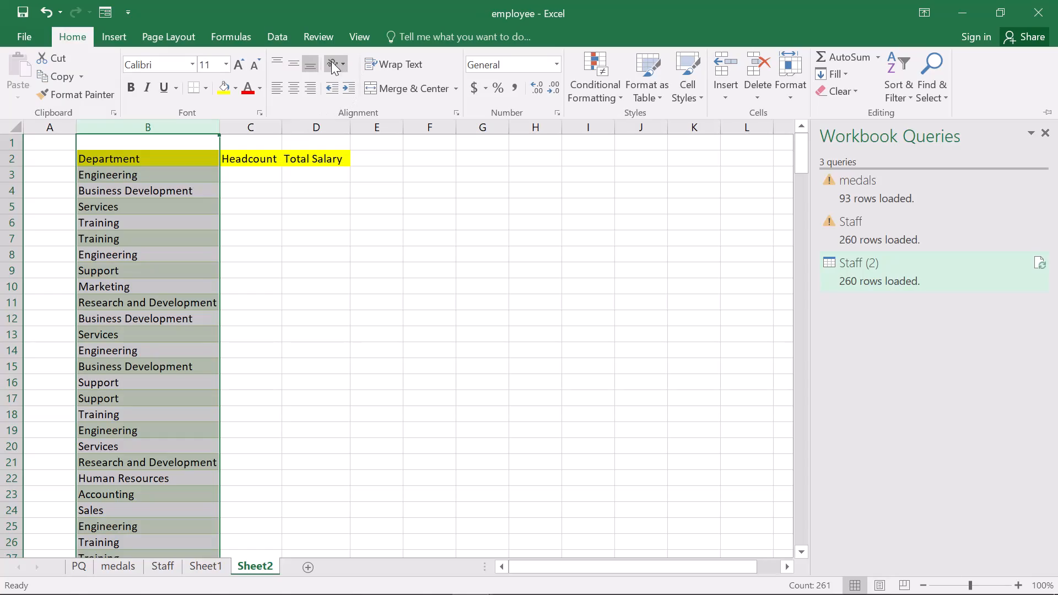
Remove the duplicate department values from column B of Sheet2, continuing with the current selection only.
click(293, 35)
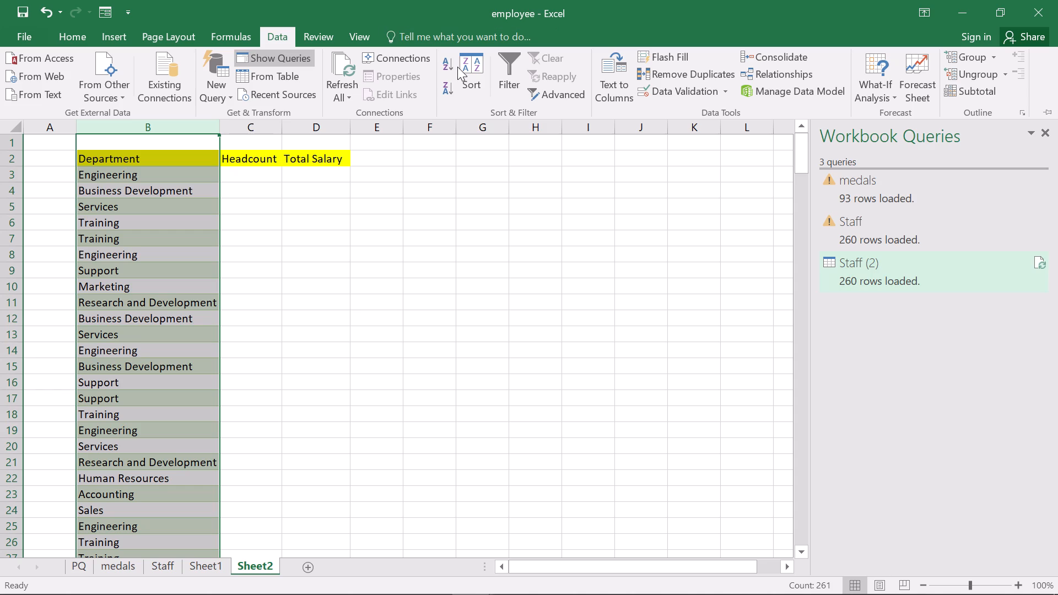
click(665, 74)
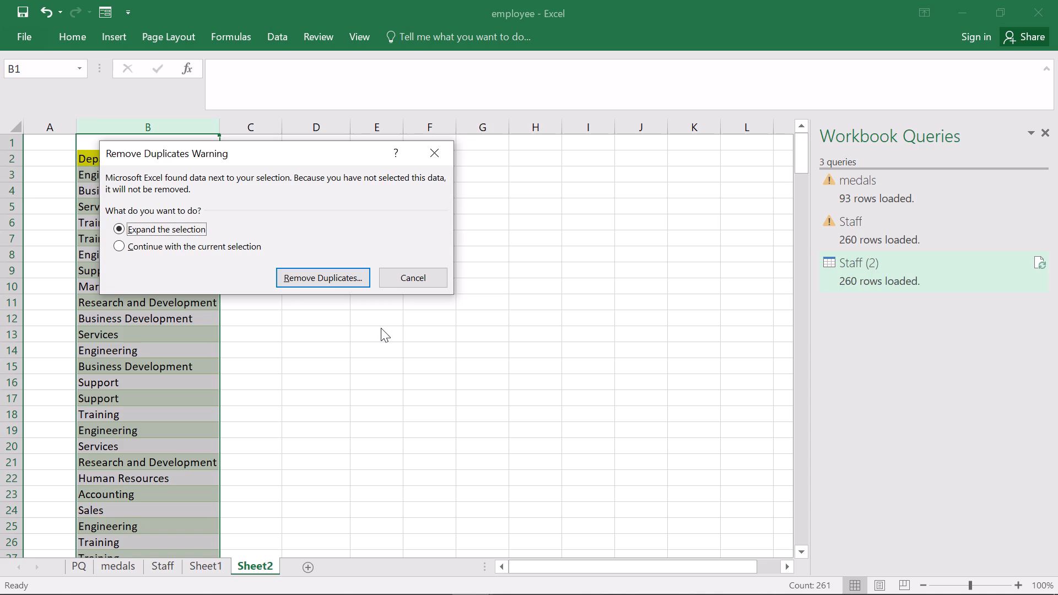
click(121, 248)
click(290, 279)
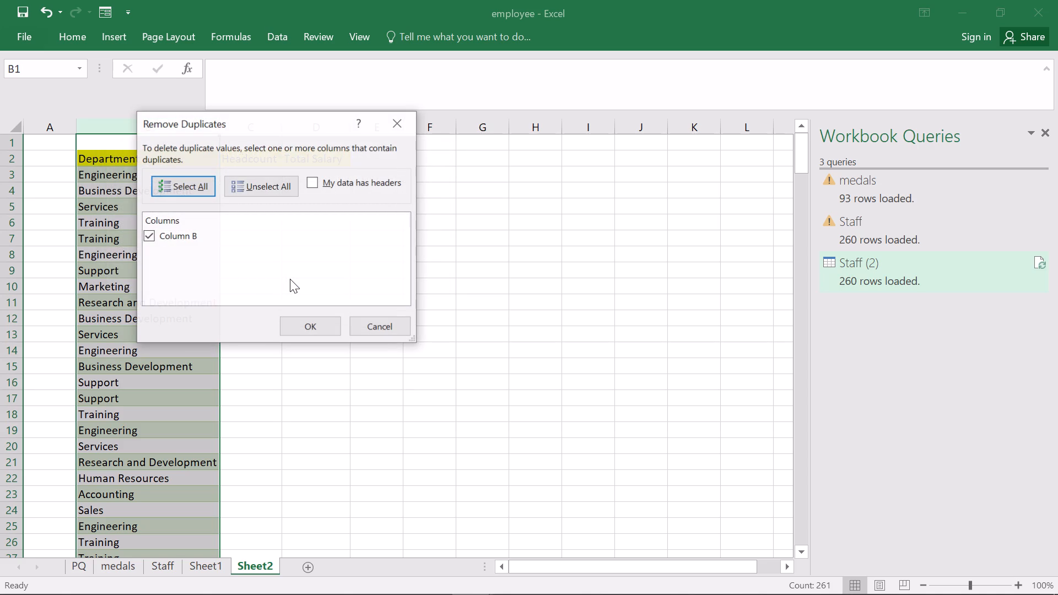
click(315, 324)
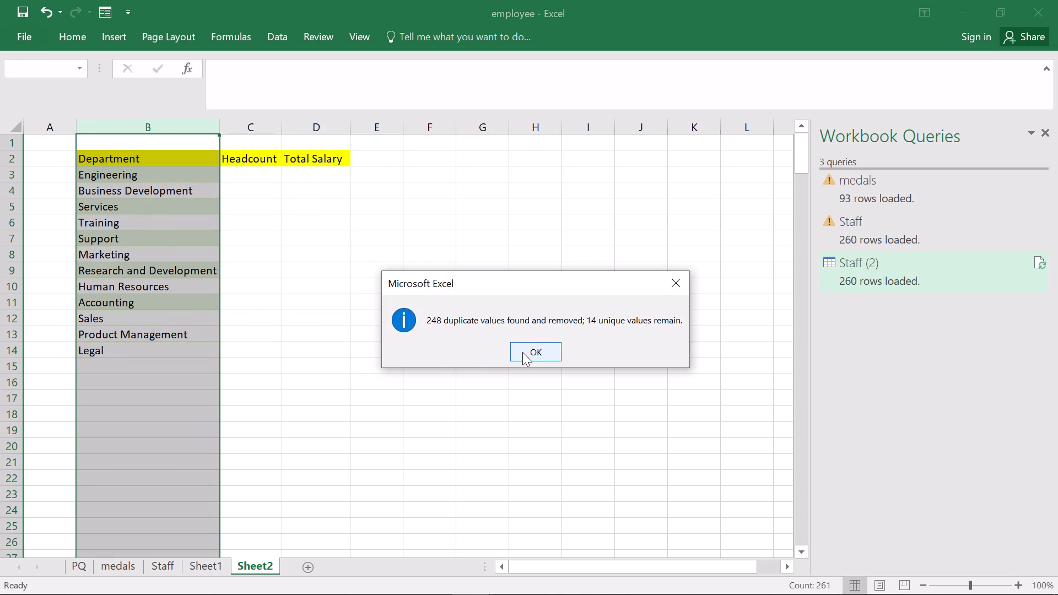
click(522, 352)
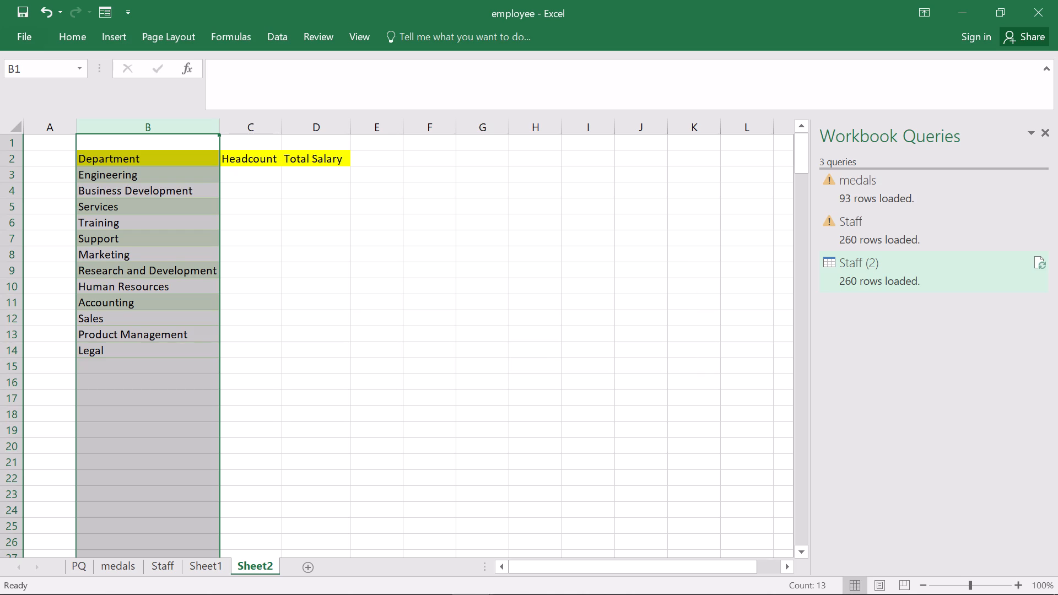
click(303, 316)
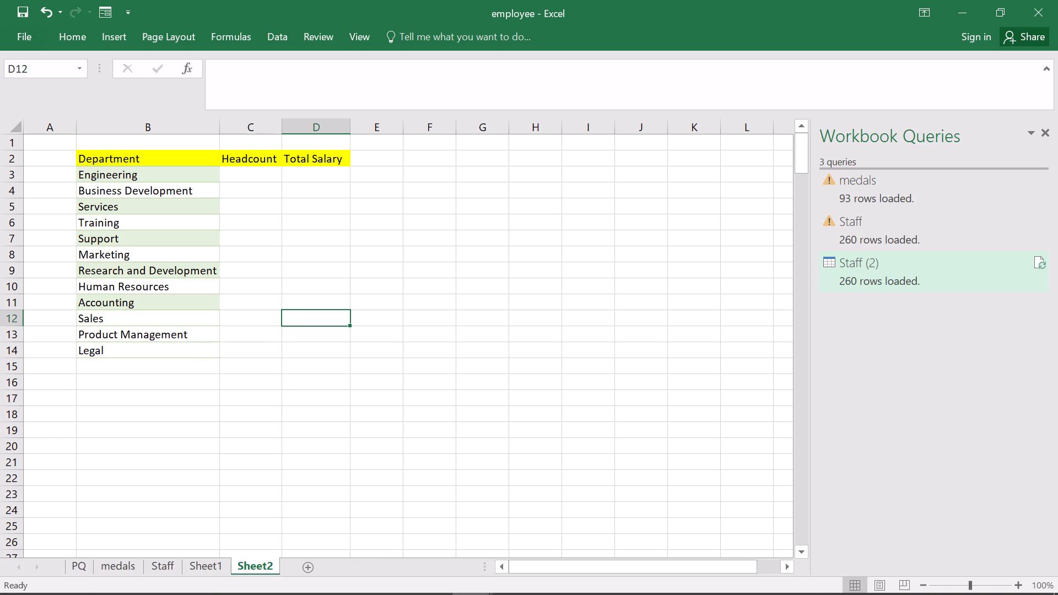
Examine the staff table on Sheet1 from its last rows back up to the header row, including the Department column.
click(209, 570)
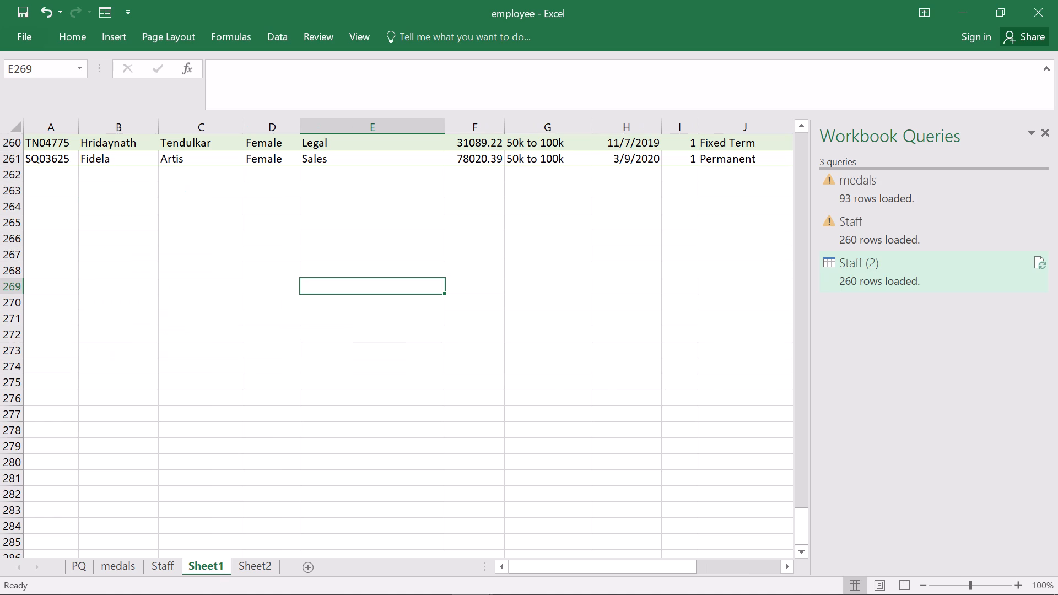
scroll(401, 256, up, 12)
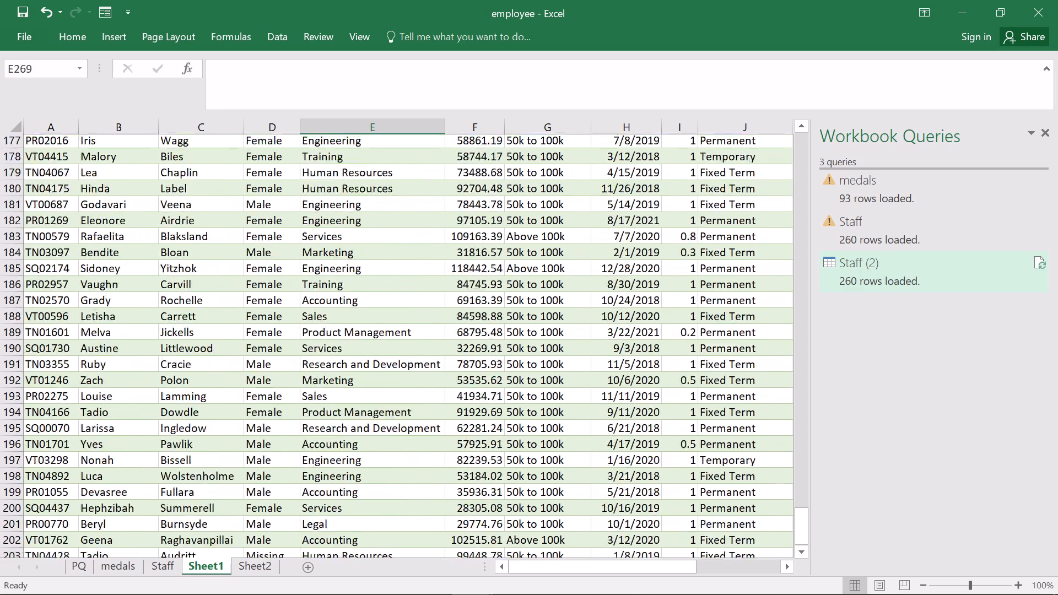
scroll(401, 256, up, 12)
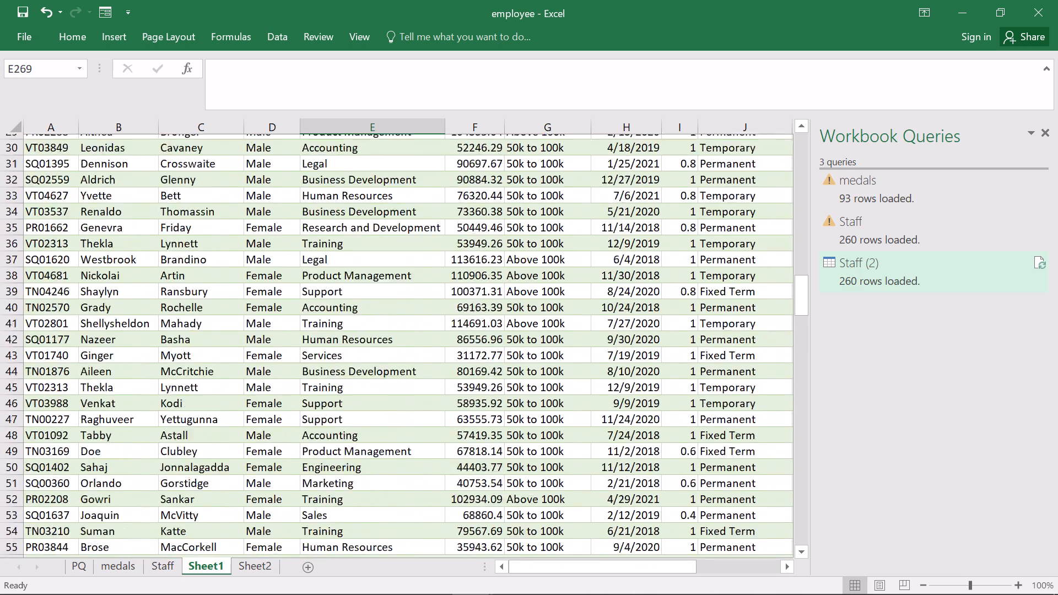
scroll(401, 256, up, 3)
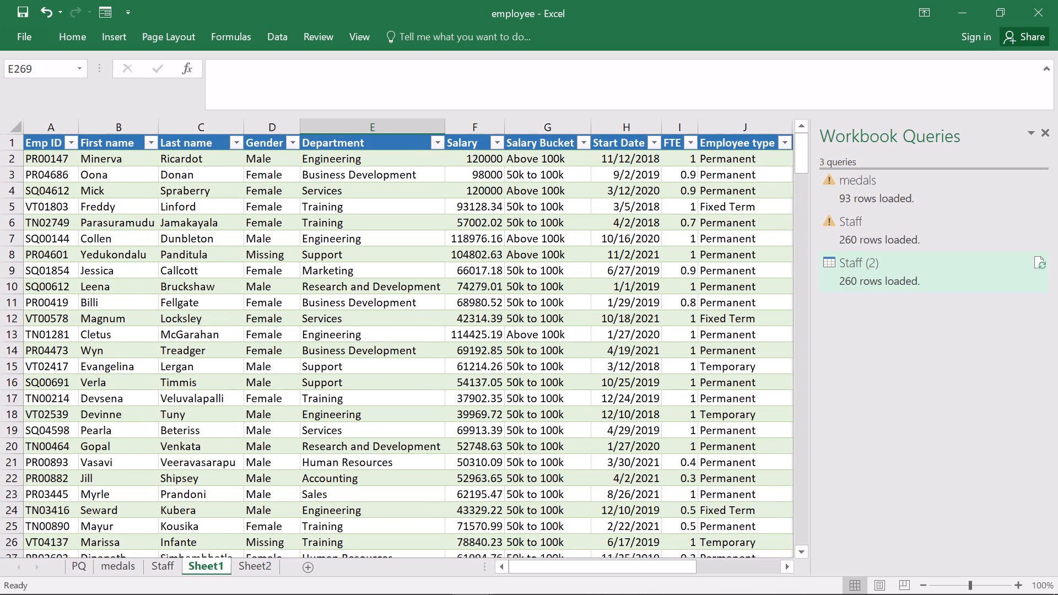
click(401, 256)
scroll(401, 256, up, 1)
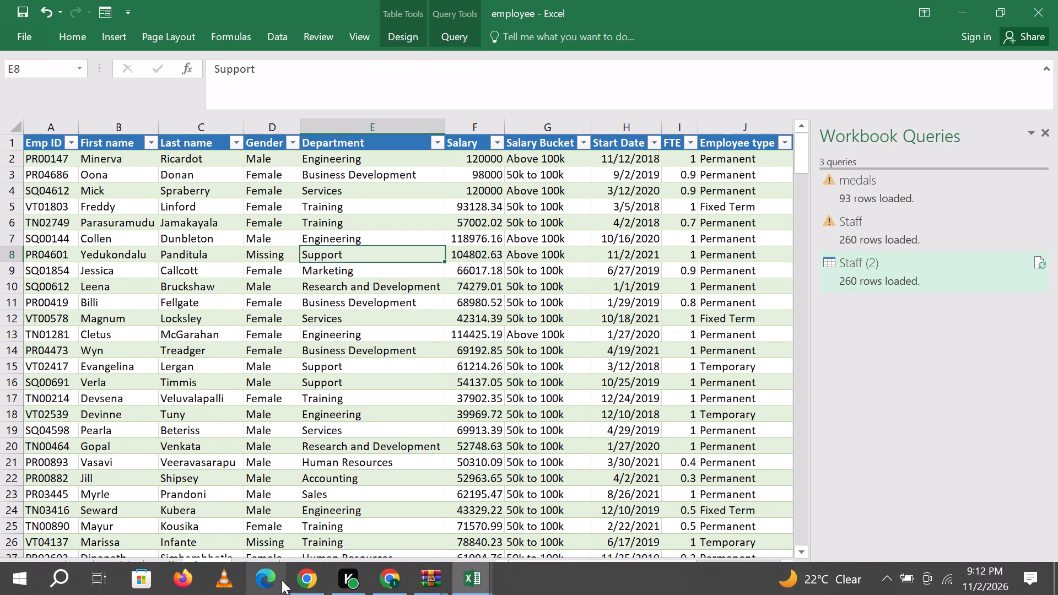
On Sheet2, start a COUNTIFS formula in C3, the Headcount cell for Engineering, with the Staff table as its criteria range.
click(259, 570)
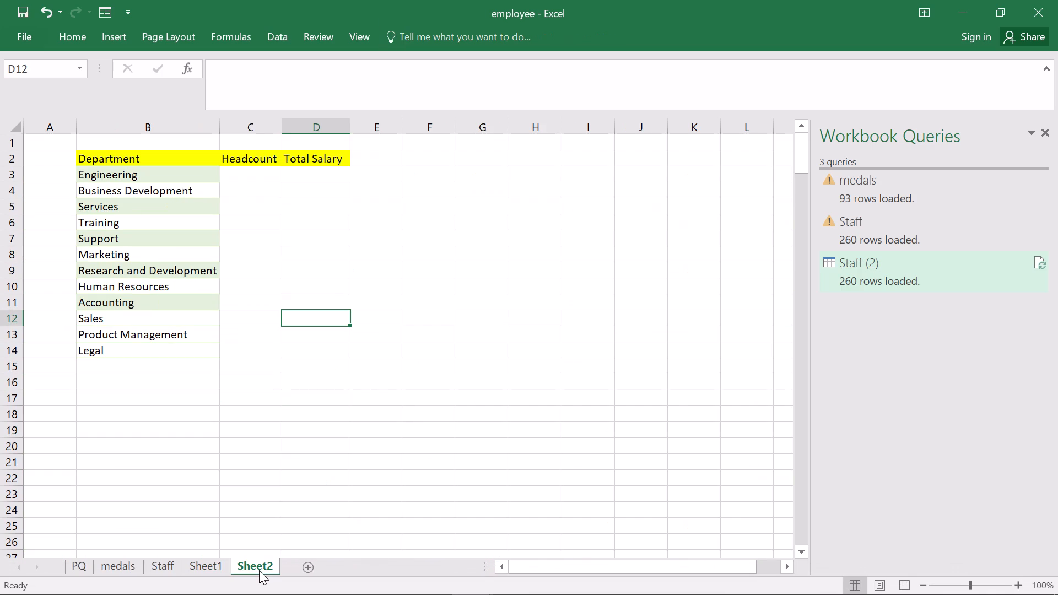
click(240, 175)
key(equal)
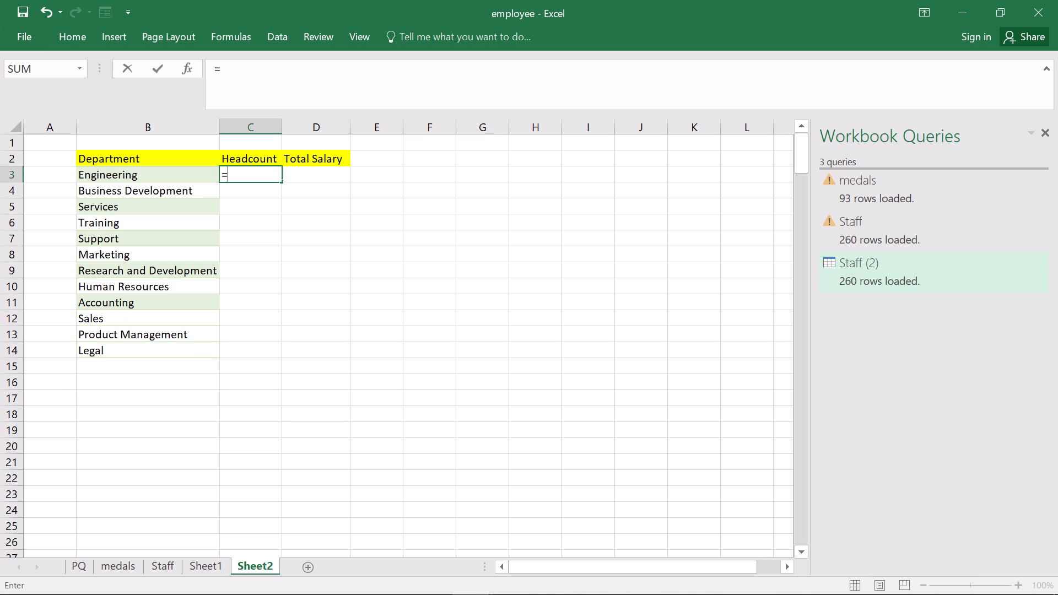
key(c)
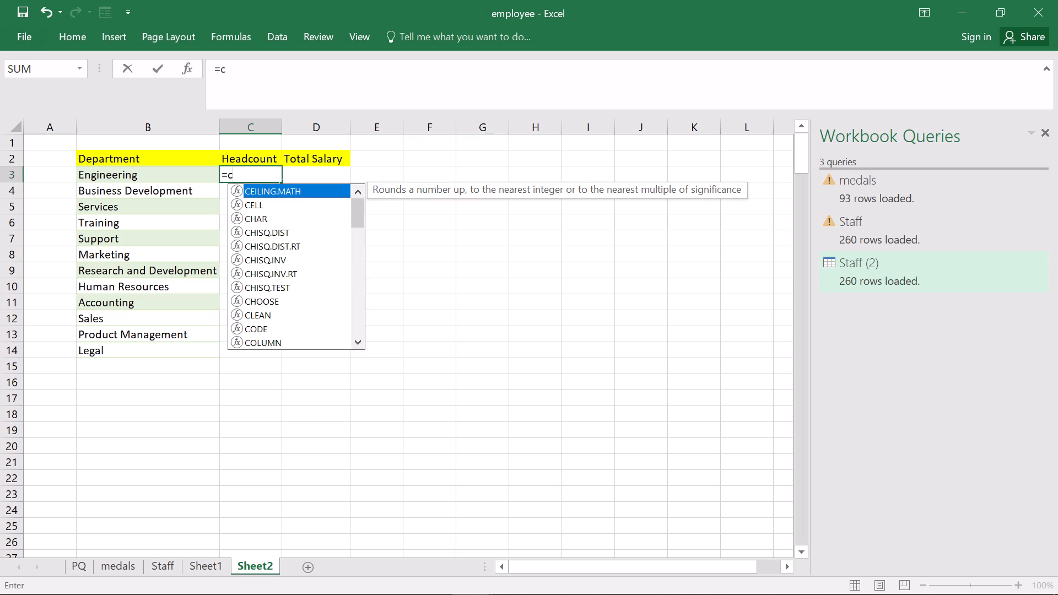
text(ou)
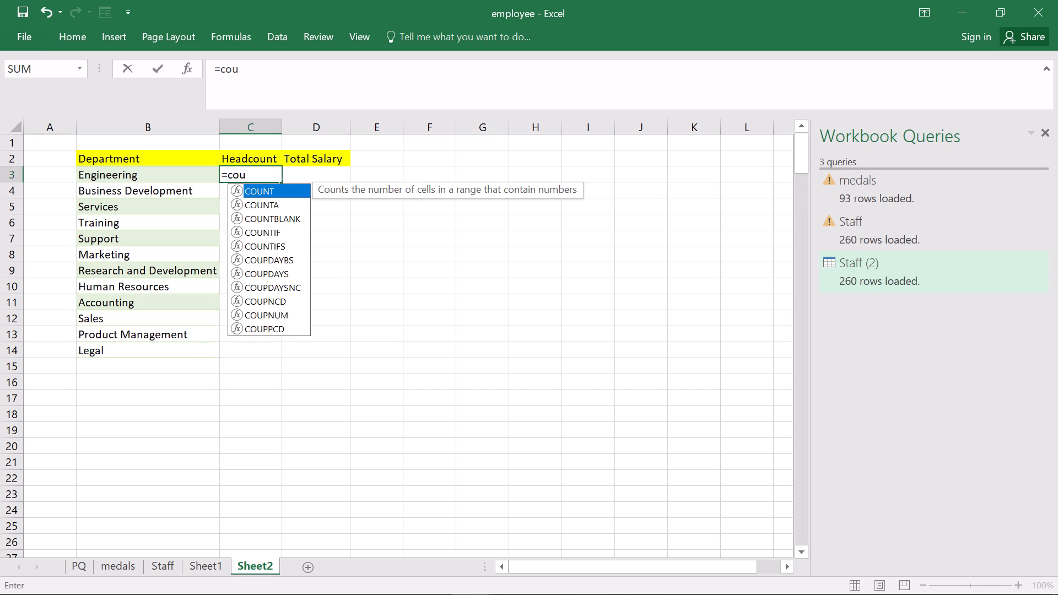
text(nt)
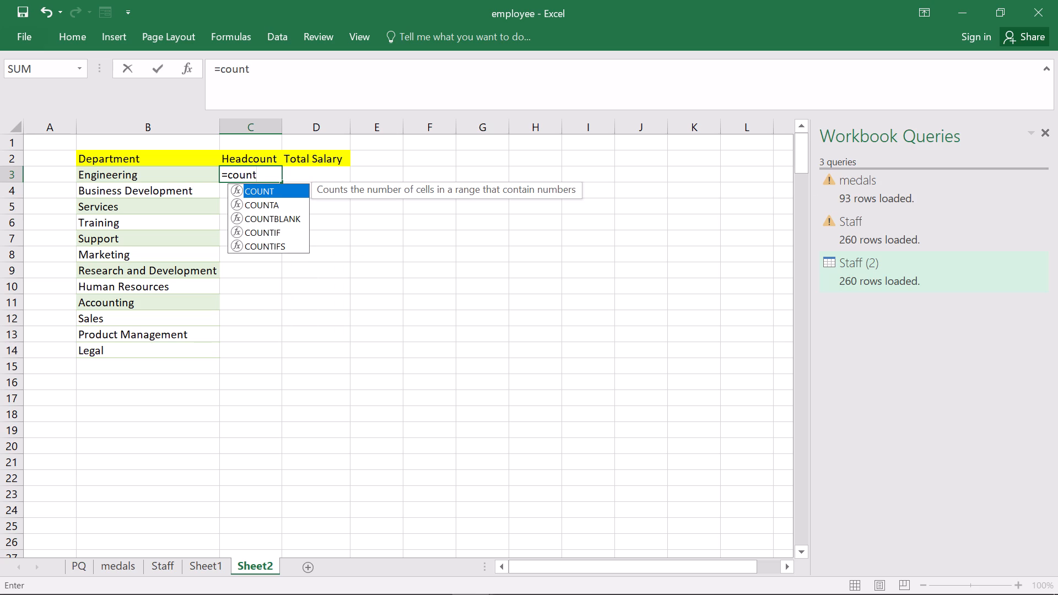
key(i)
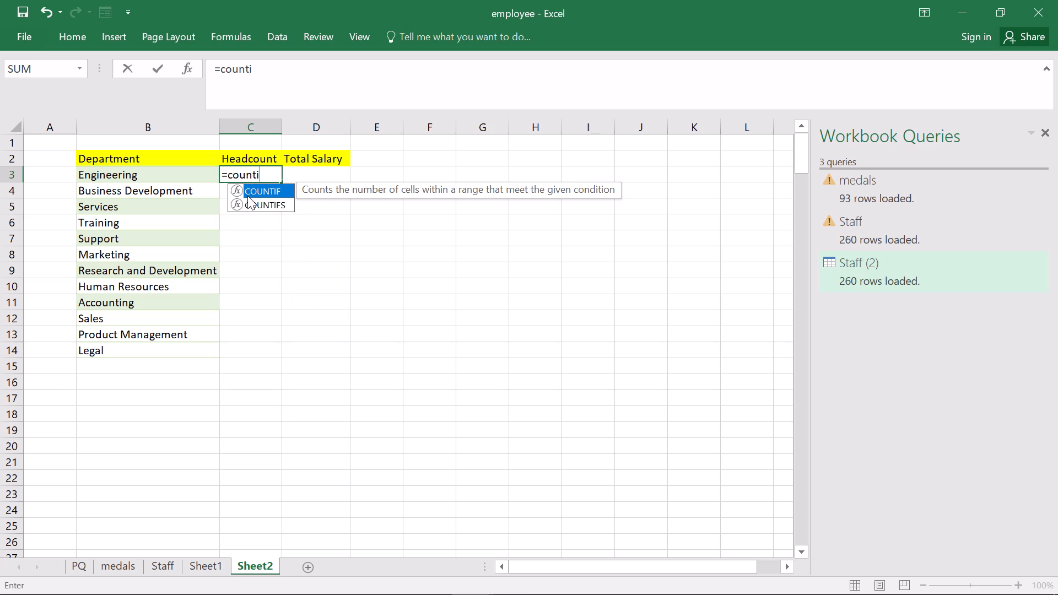
click(247, 201)
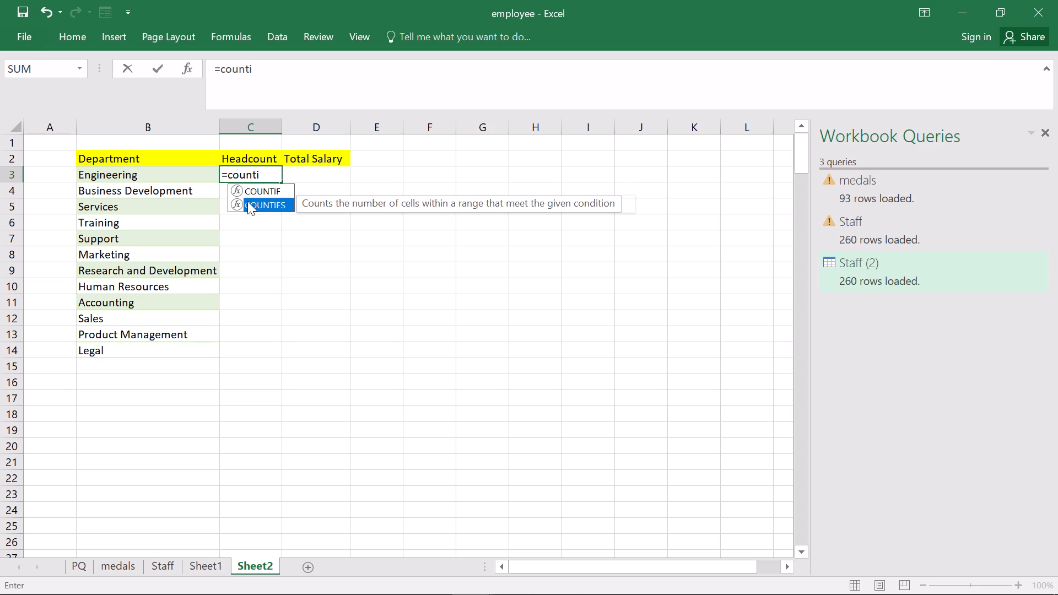
click(247, 201)
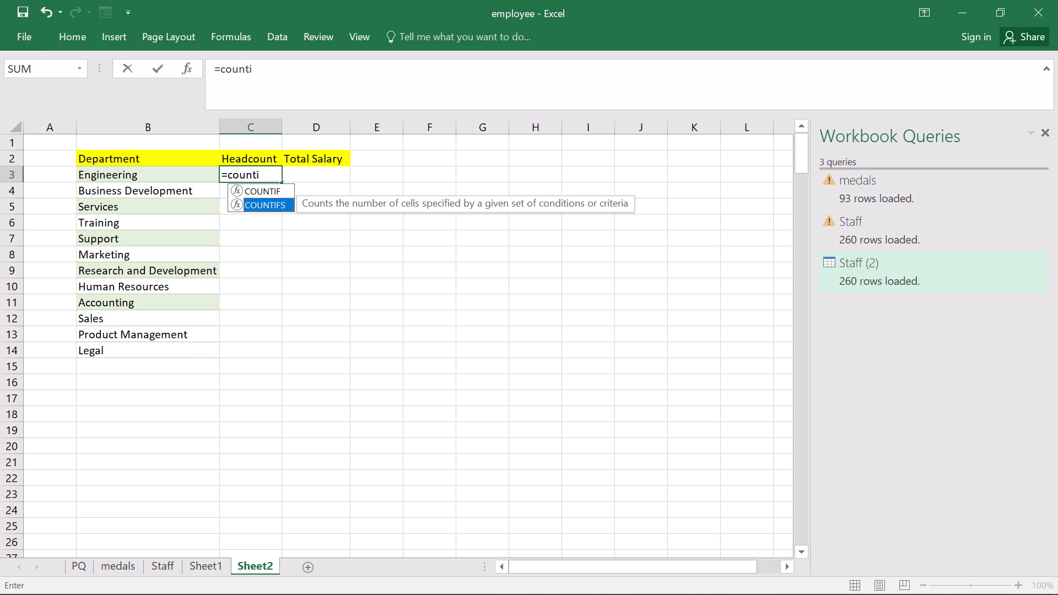
click(263, 175)
key(f)
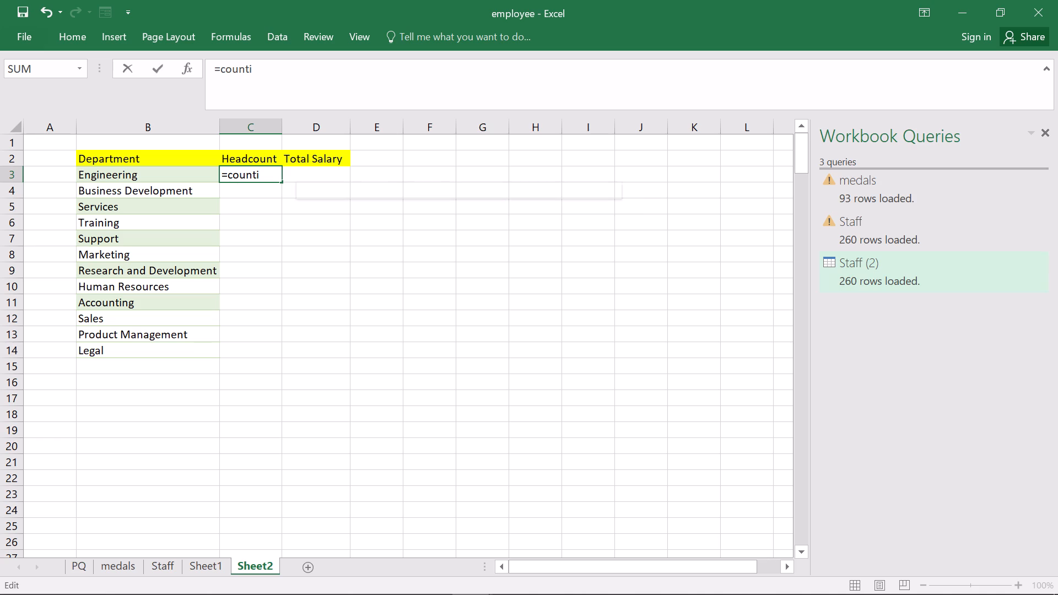
key(s)
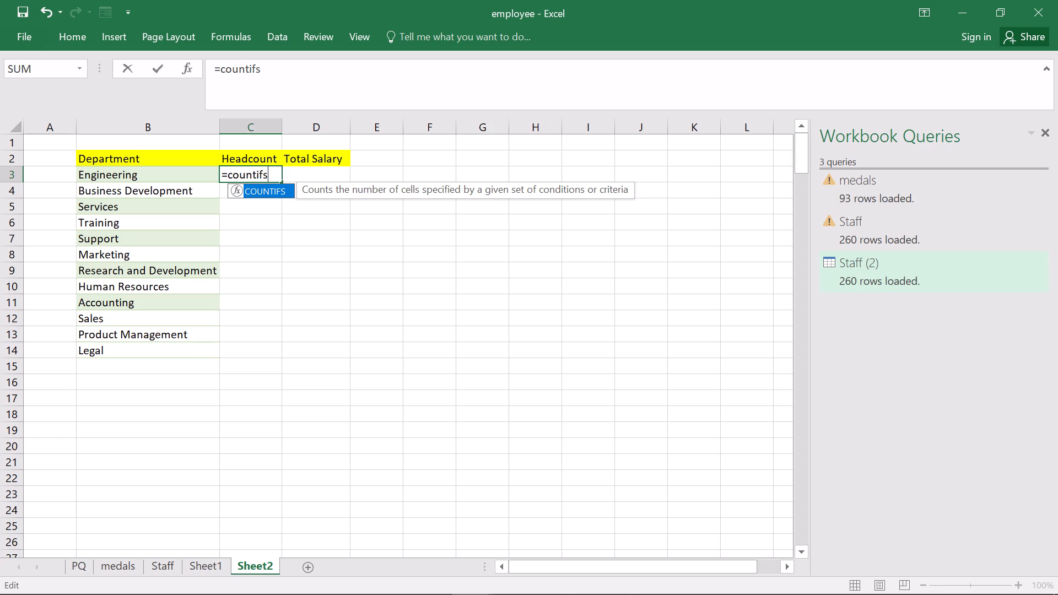
key(shift+parenleft)
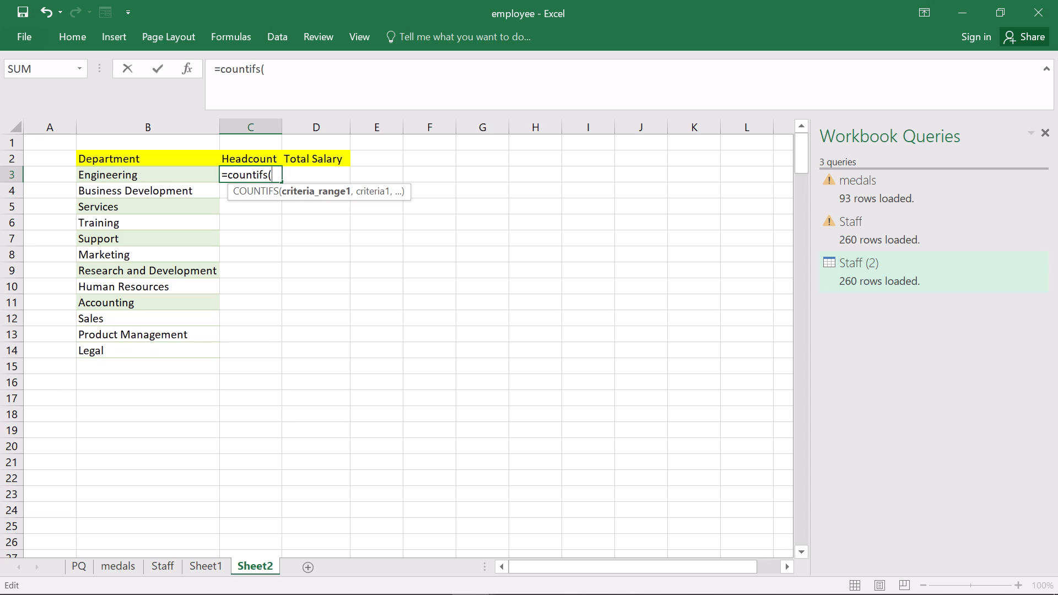
key(s)
key(t)
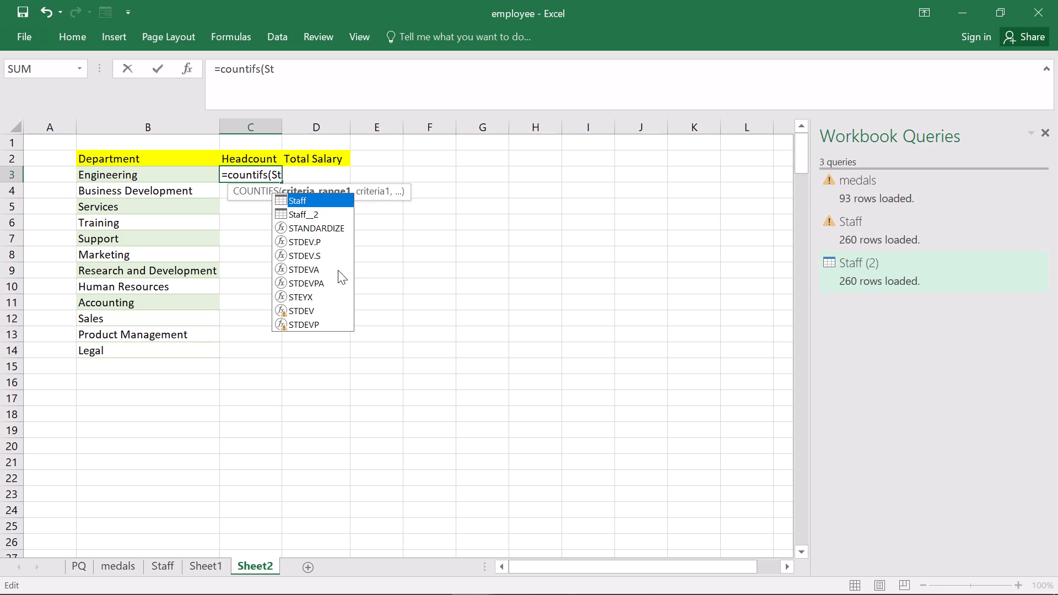
text(aff)
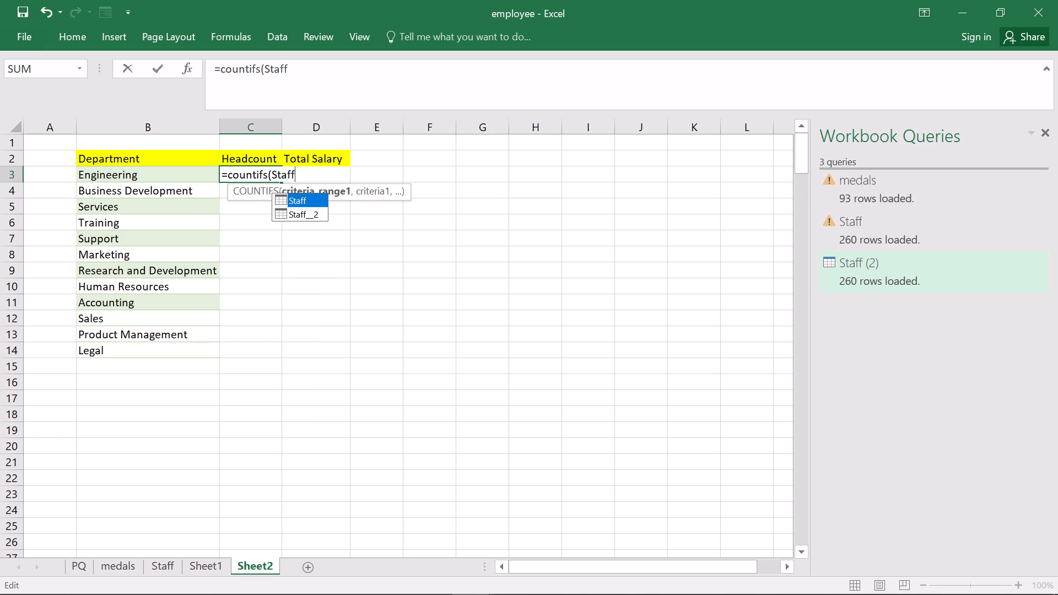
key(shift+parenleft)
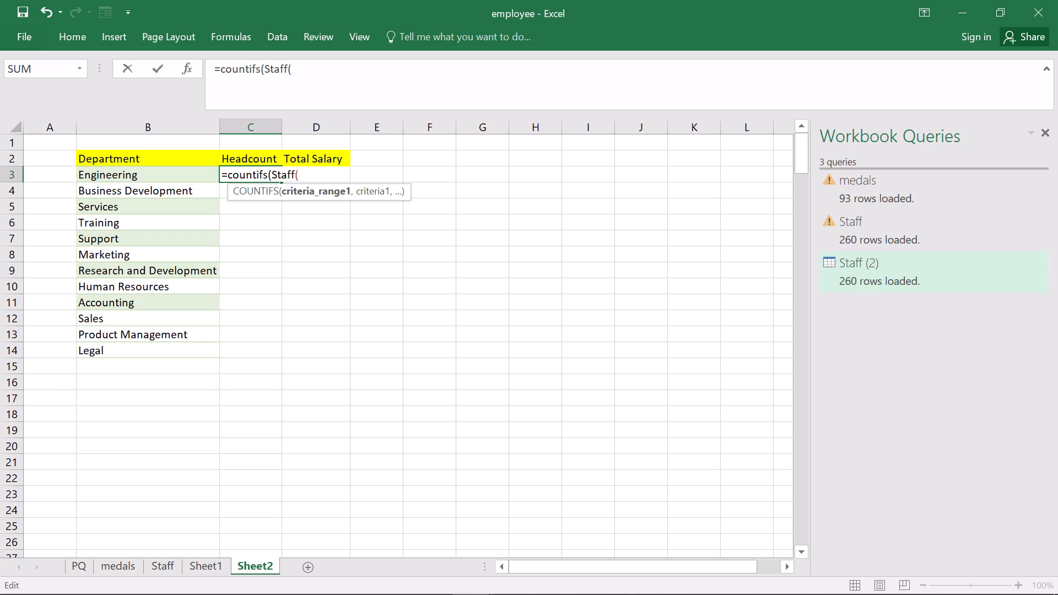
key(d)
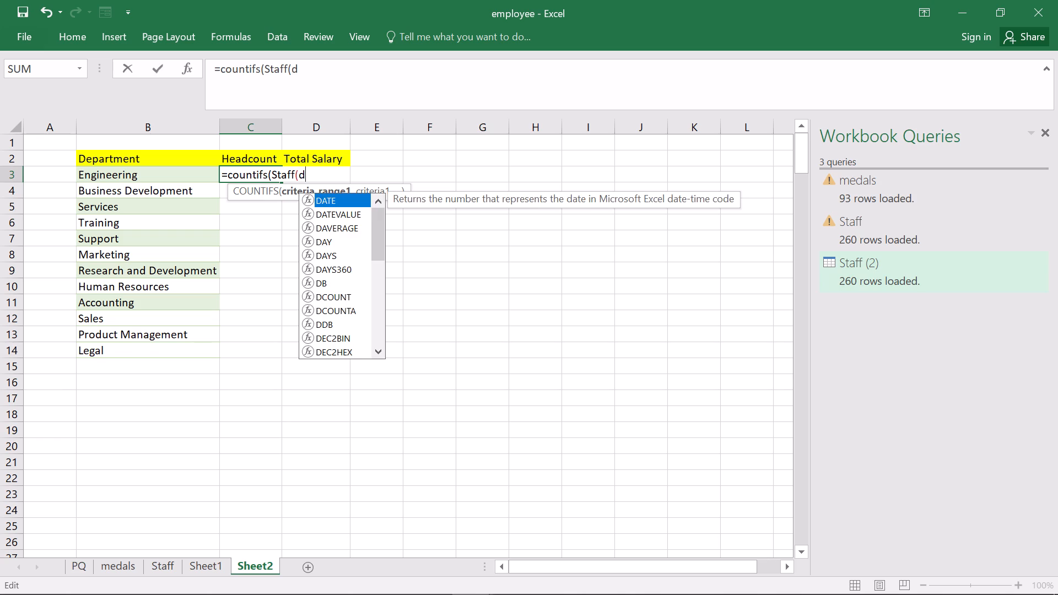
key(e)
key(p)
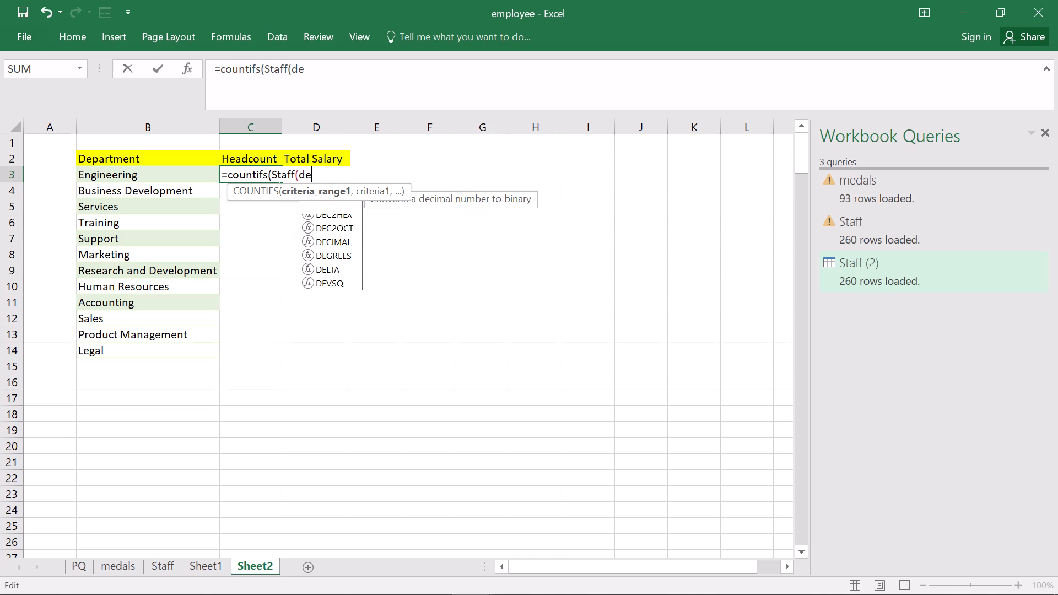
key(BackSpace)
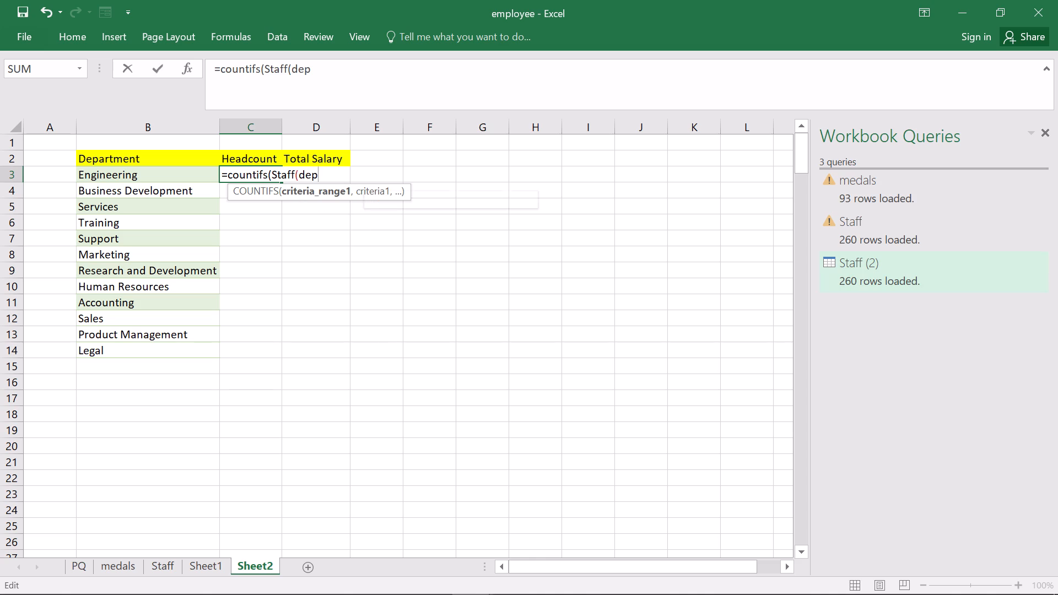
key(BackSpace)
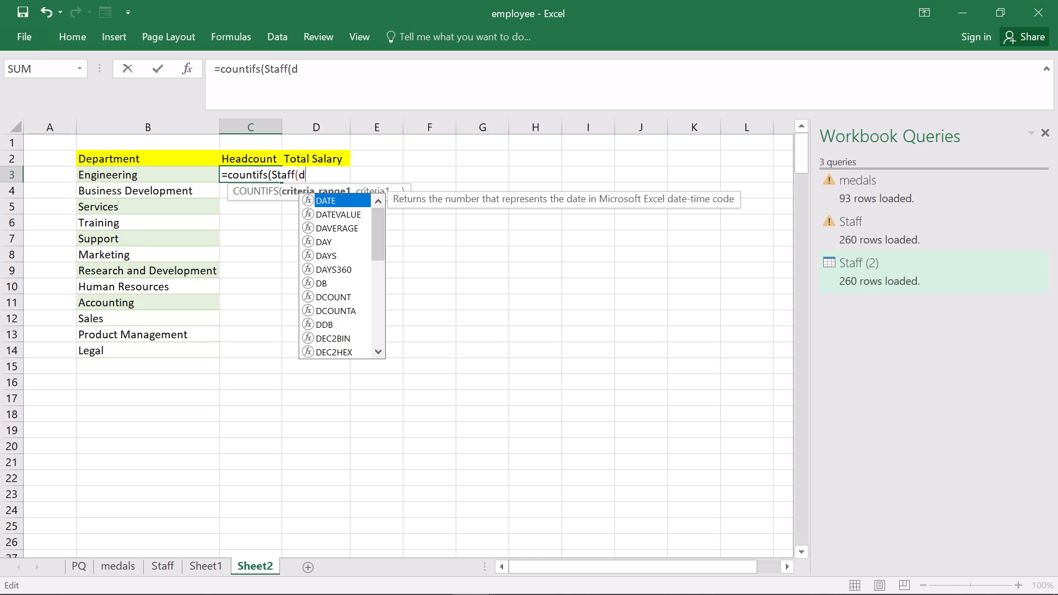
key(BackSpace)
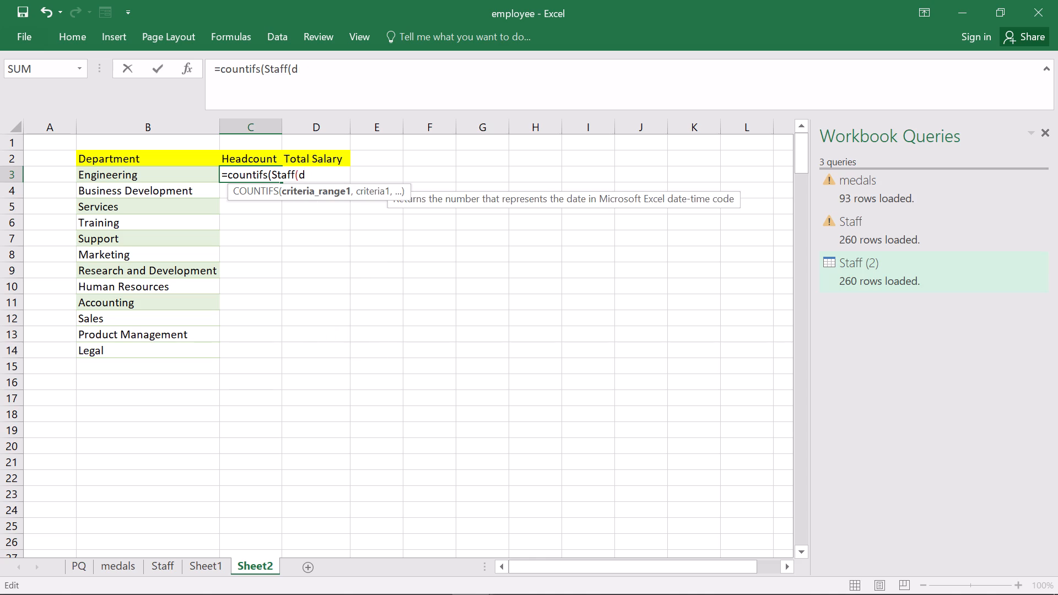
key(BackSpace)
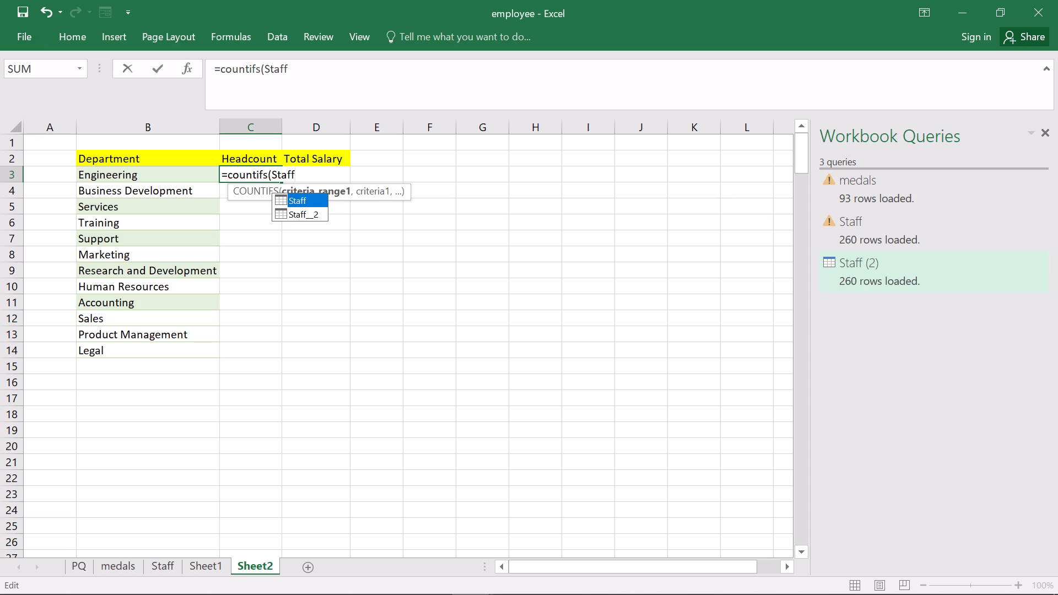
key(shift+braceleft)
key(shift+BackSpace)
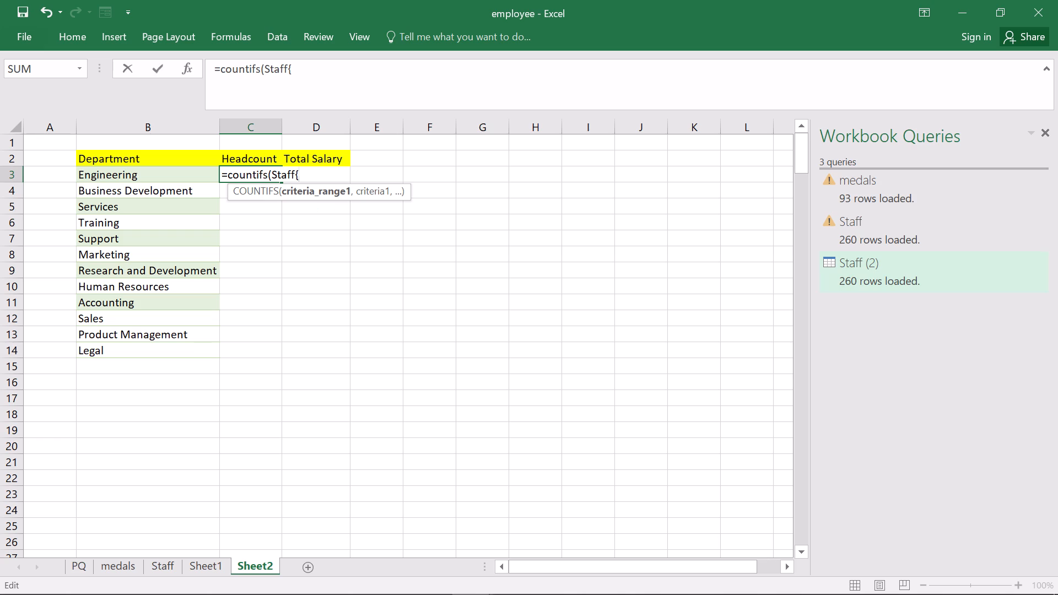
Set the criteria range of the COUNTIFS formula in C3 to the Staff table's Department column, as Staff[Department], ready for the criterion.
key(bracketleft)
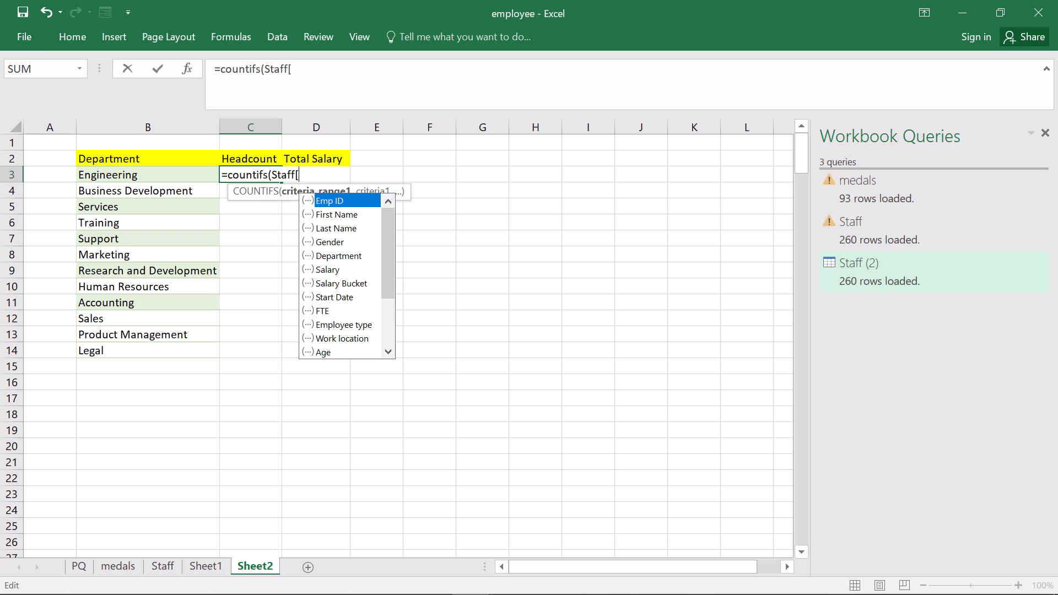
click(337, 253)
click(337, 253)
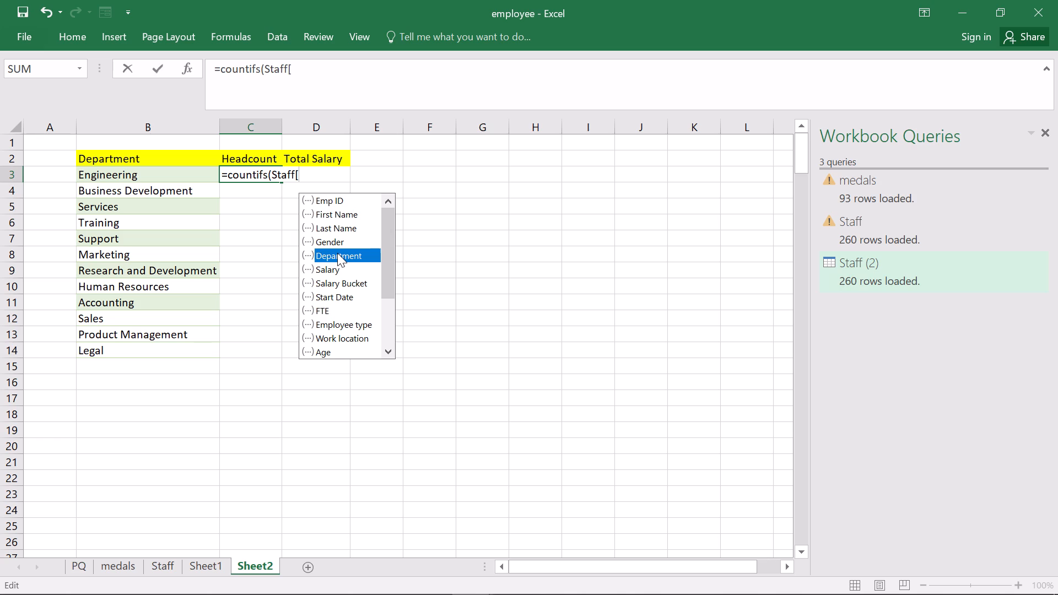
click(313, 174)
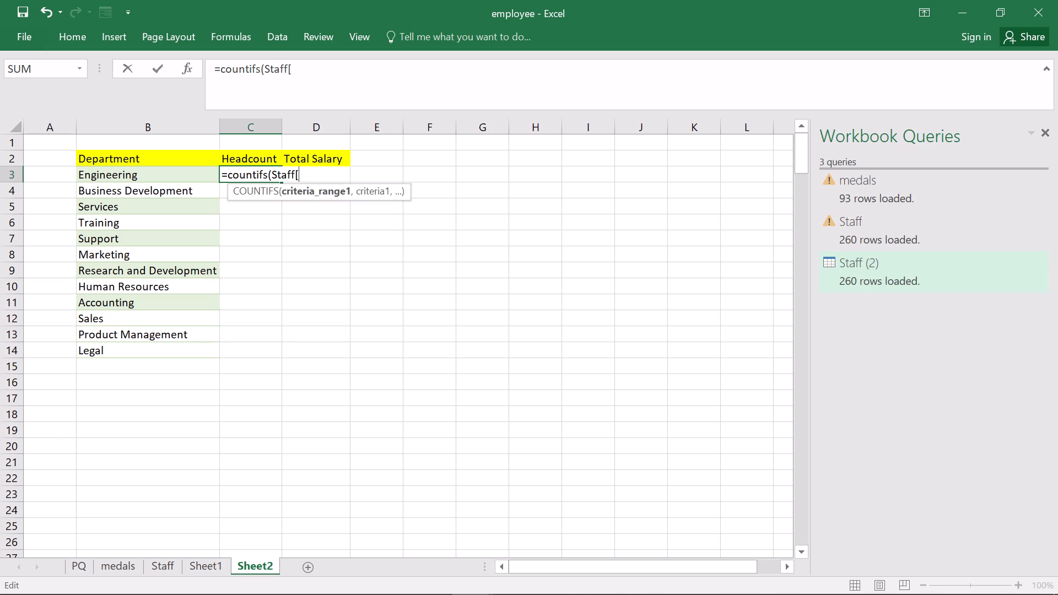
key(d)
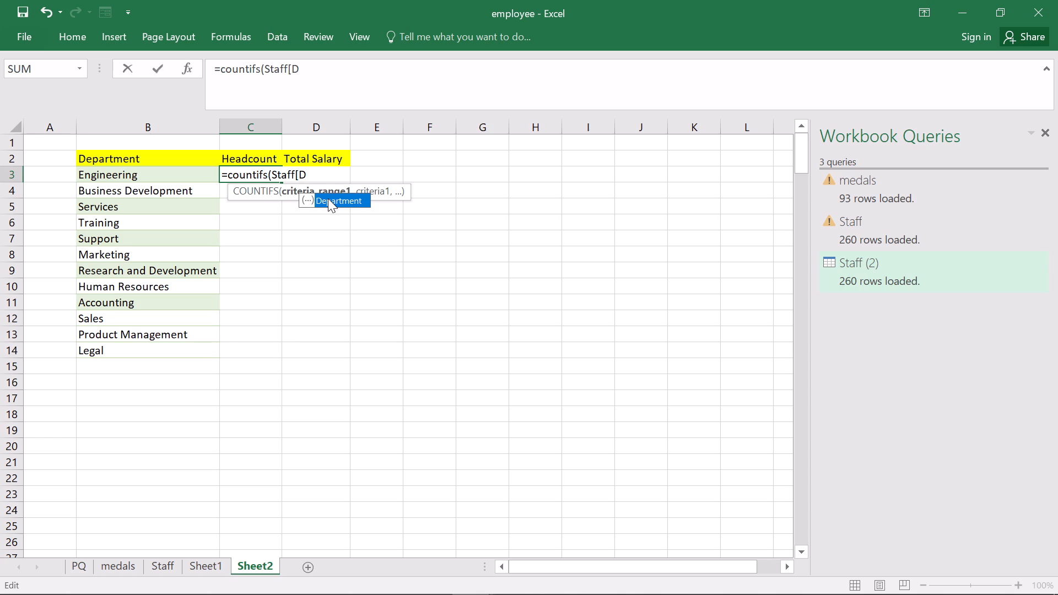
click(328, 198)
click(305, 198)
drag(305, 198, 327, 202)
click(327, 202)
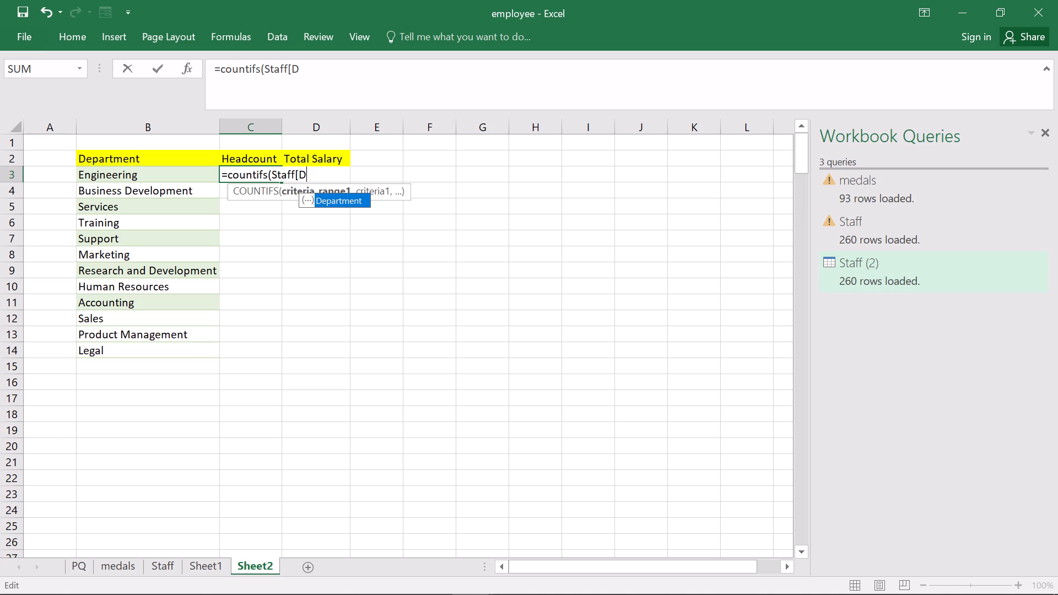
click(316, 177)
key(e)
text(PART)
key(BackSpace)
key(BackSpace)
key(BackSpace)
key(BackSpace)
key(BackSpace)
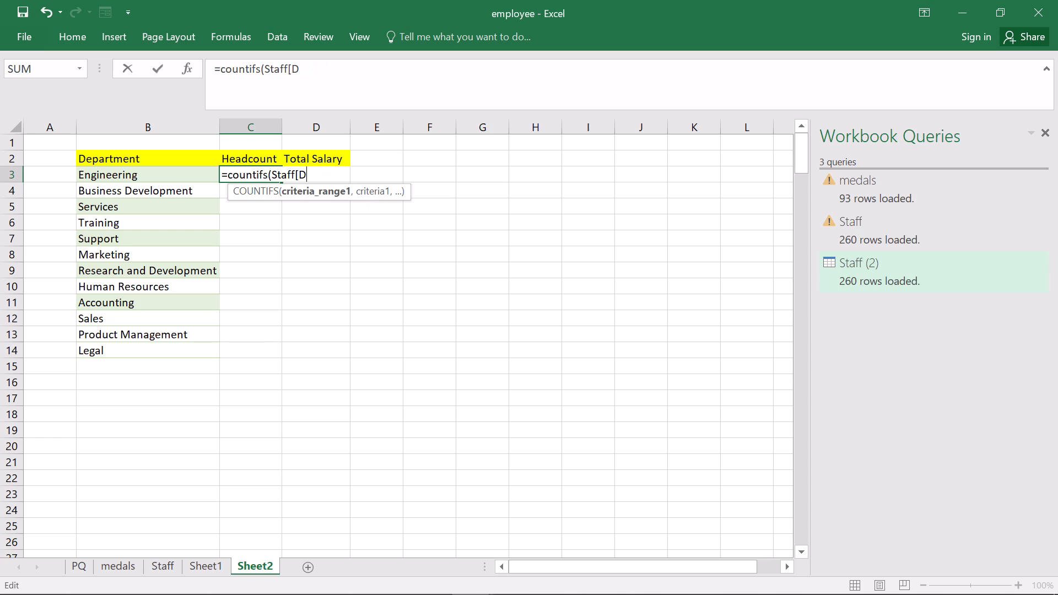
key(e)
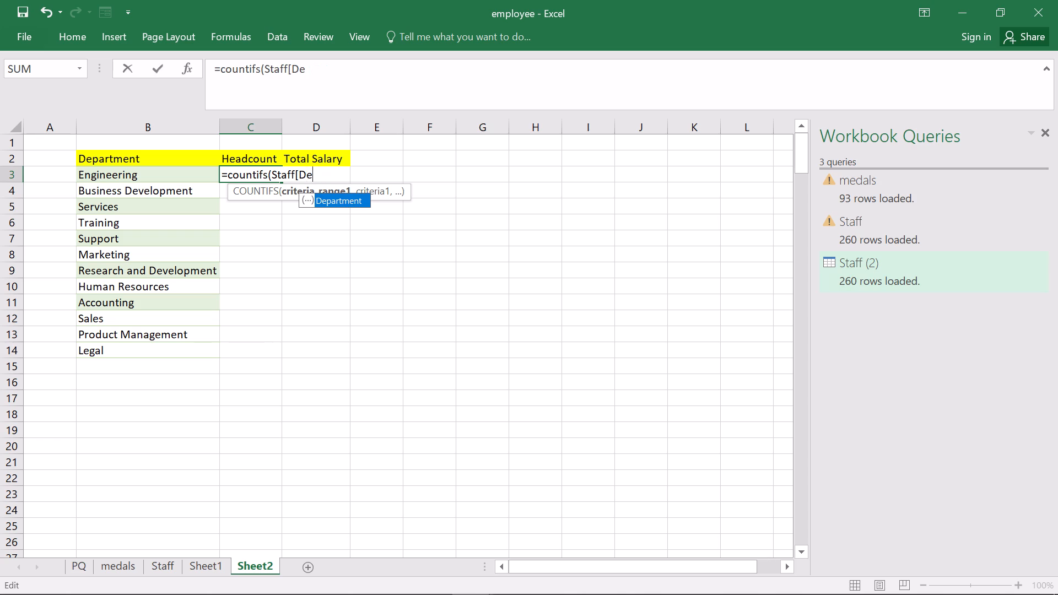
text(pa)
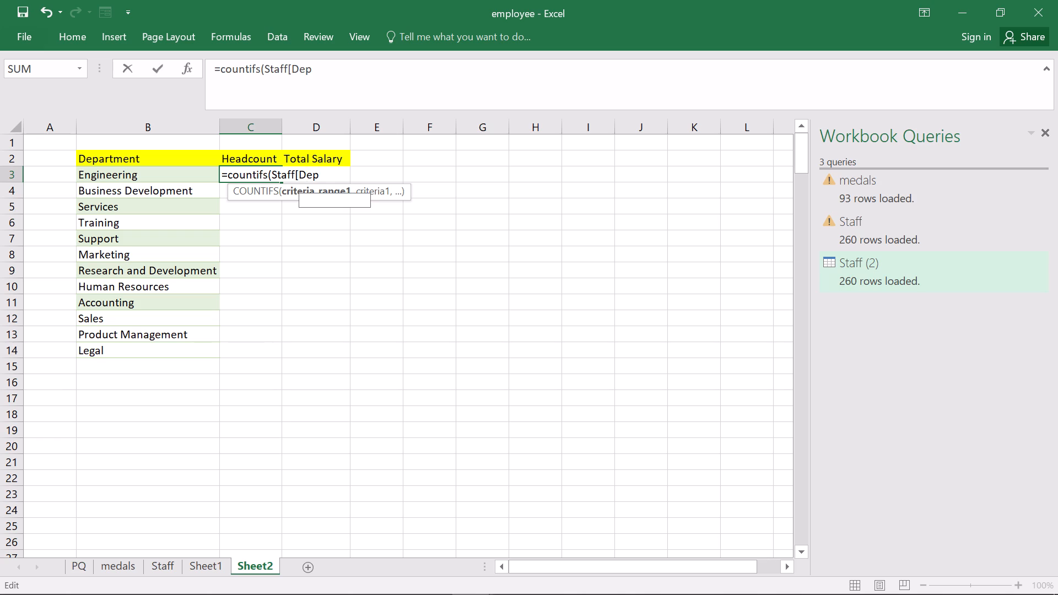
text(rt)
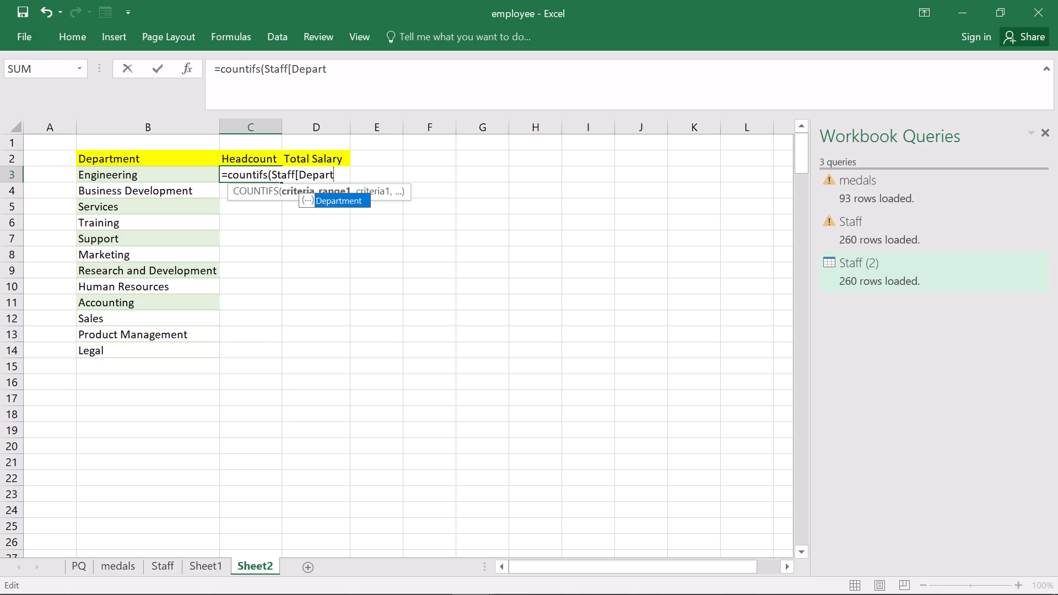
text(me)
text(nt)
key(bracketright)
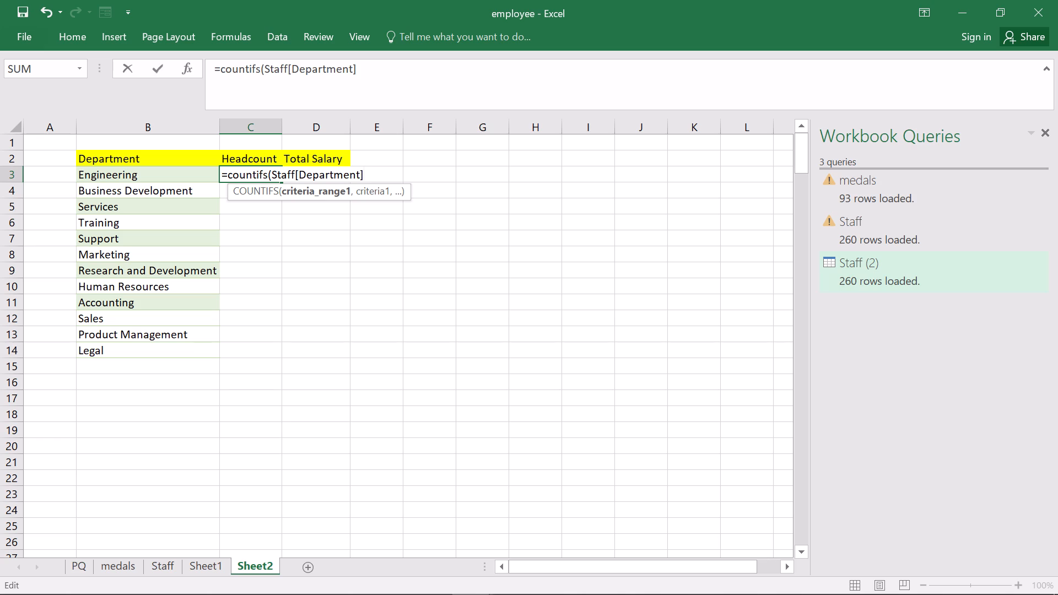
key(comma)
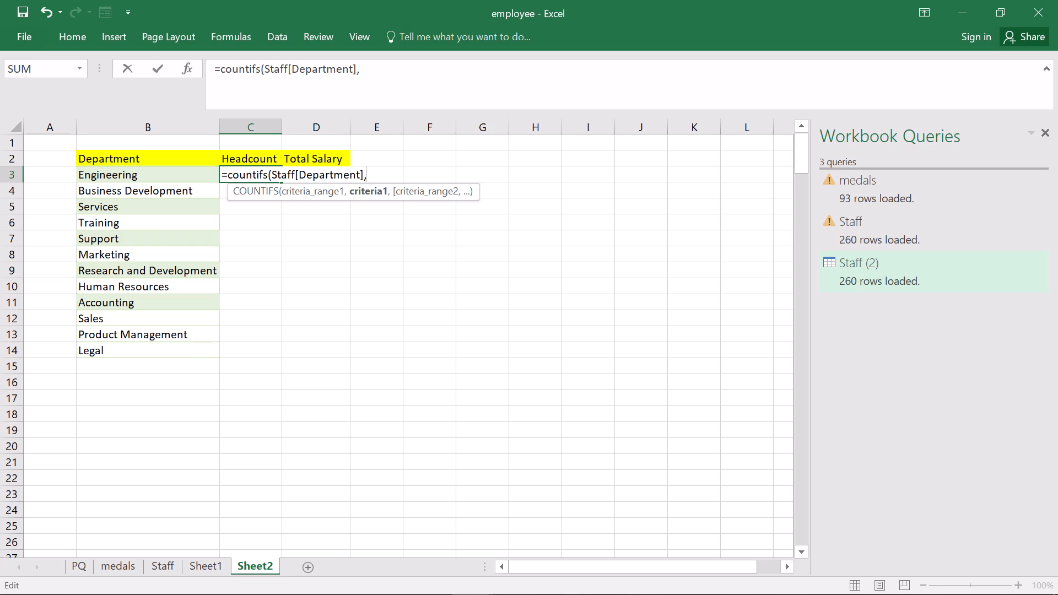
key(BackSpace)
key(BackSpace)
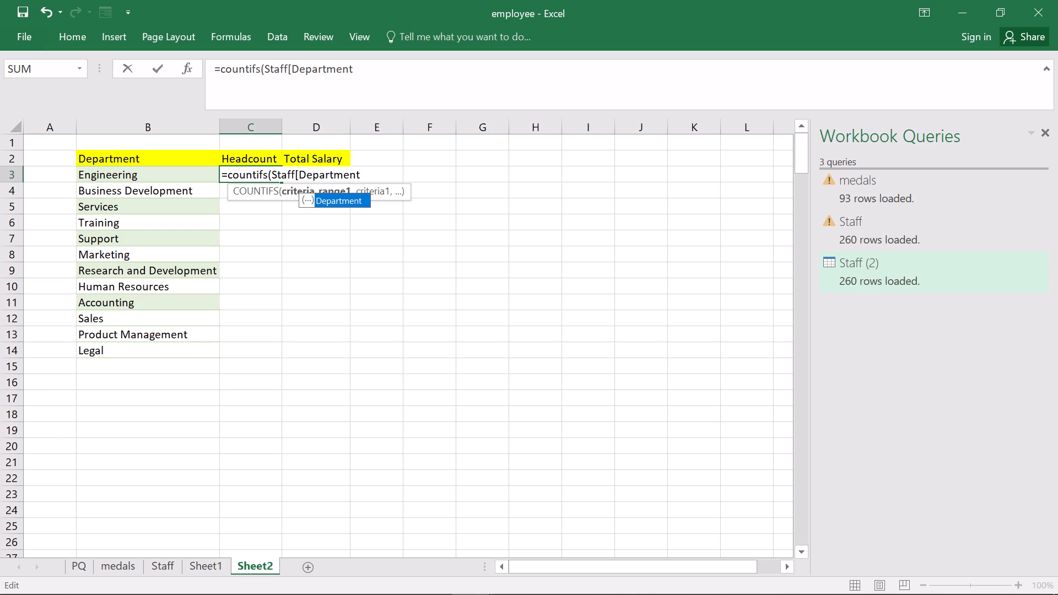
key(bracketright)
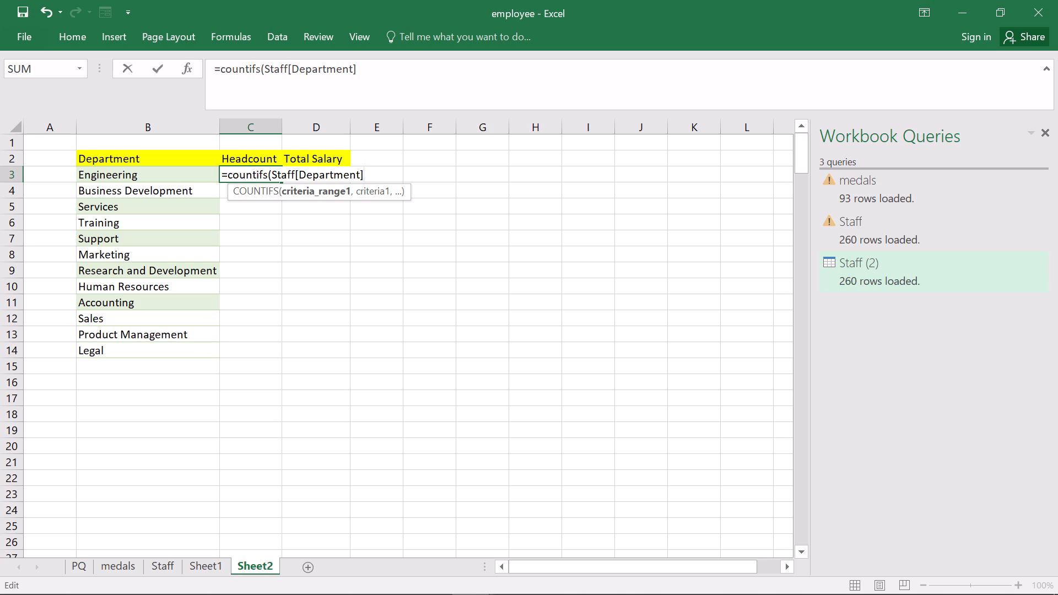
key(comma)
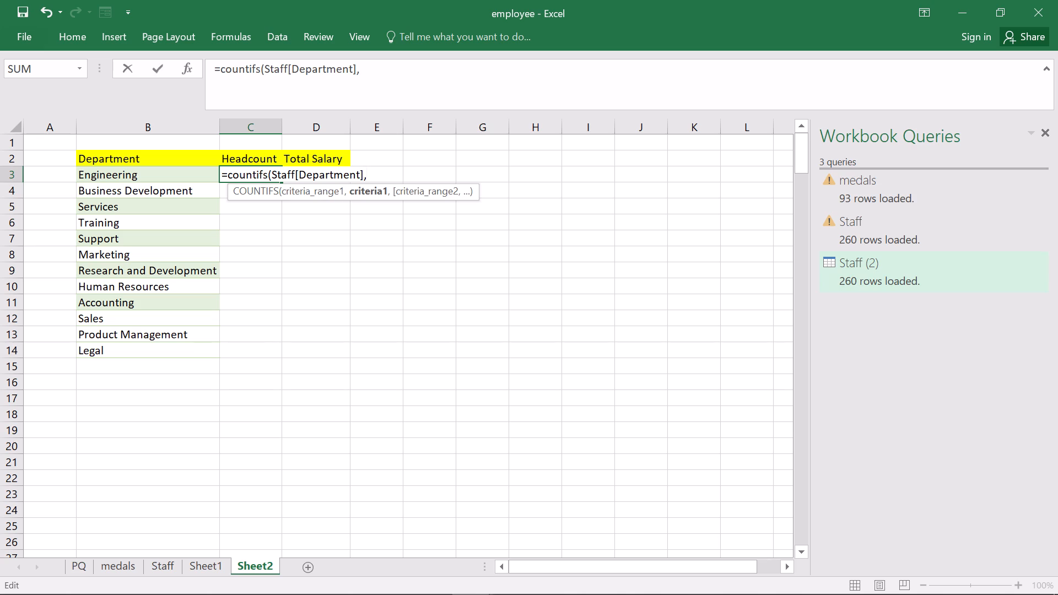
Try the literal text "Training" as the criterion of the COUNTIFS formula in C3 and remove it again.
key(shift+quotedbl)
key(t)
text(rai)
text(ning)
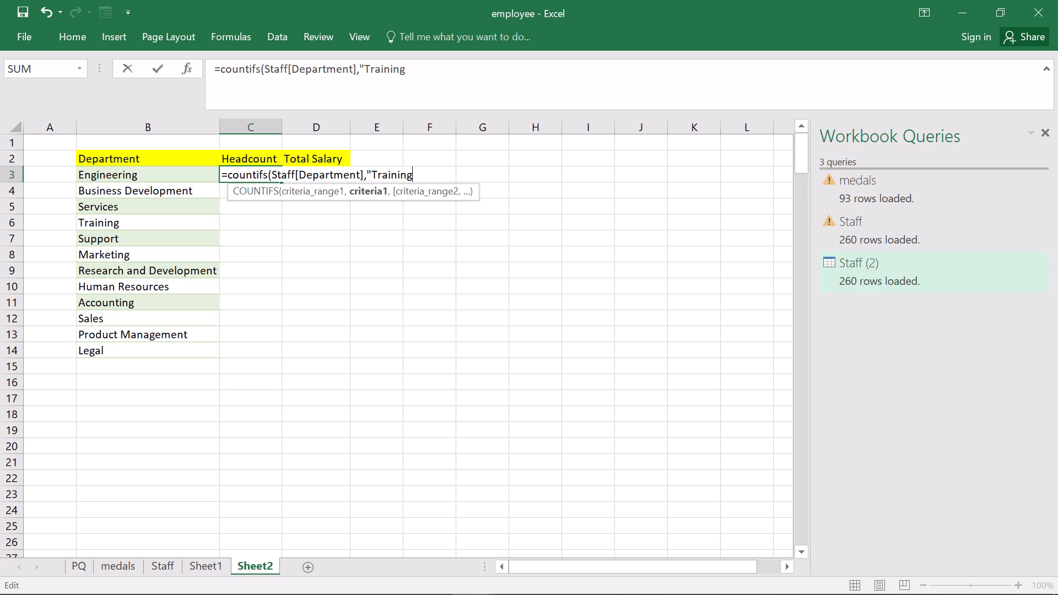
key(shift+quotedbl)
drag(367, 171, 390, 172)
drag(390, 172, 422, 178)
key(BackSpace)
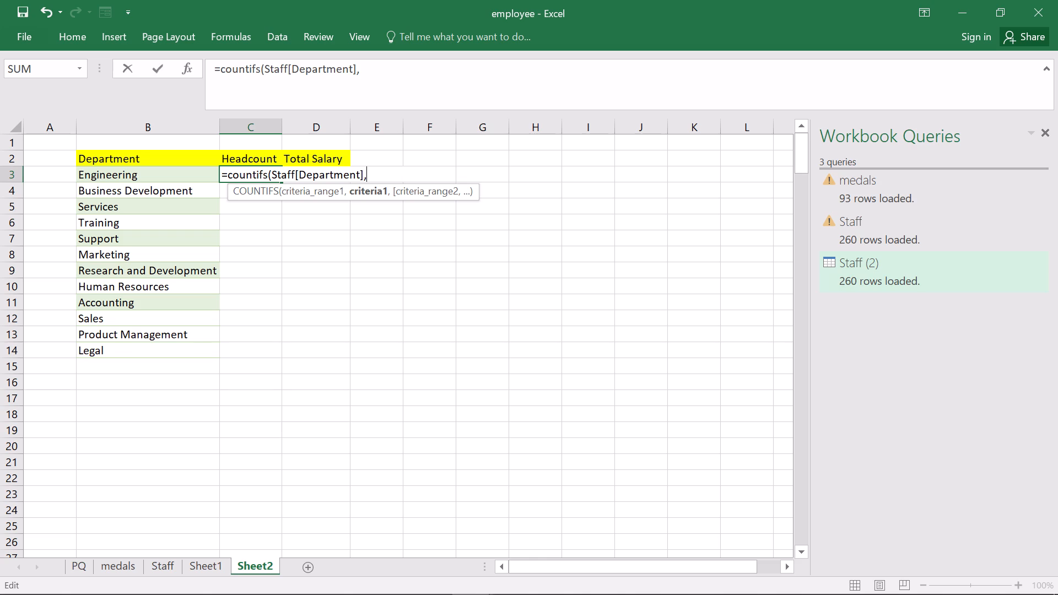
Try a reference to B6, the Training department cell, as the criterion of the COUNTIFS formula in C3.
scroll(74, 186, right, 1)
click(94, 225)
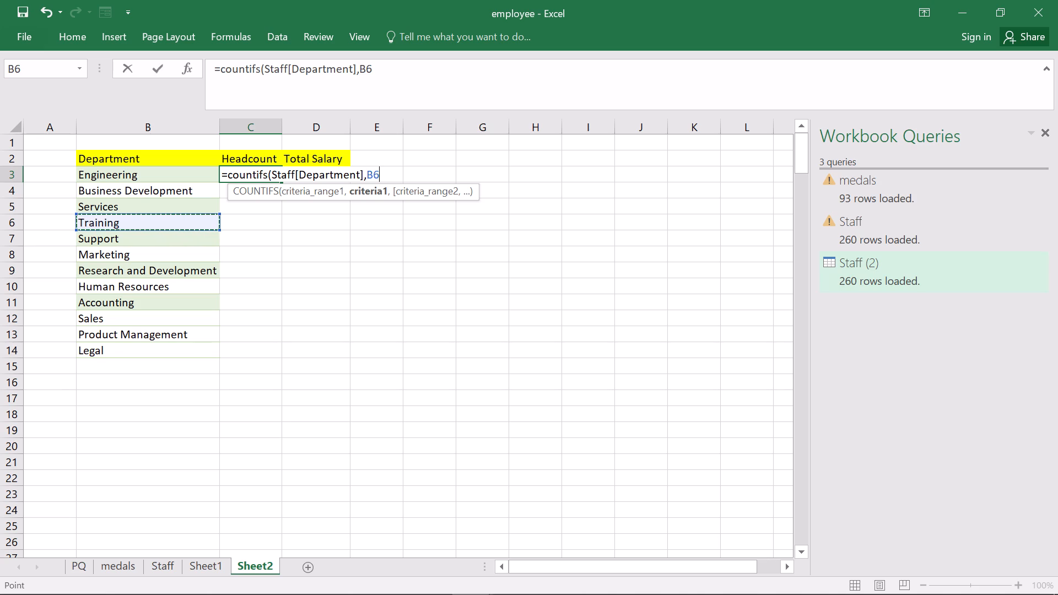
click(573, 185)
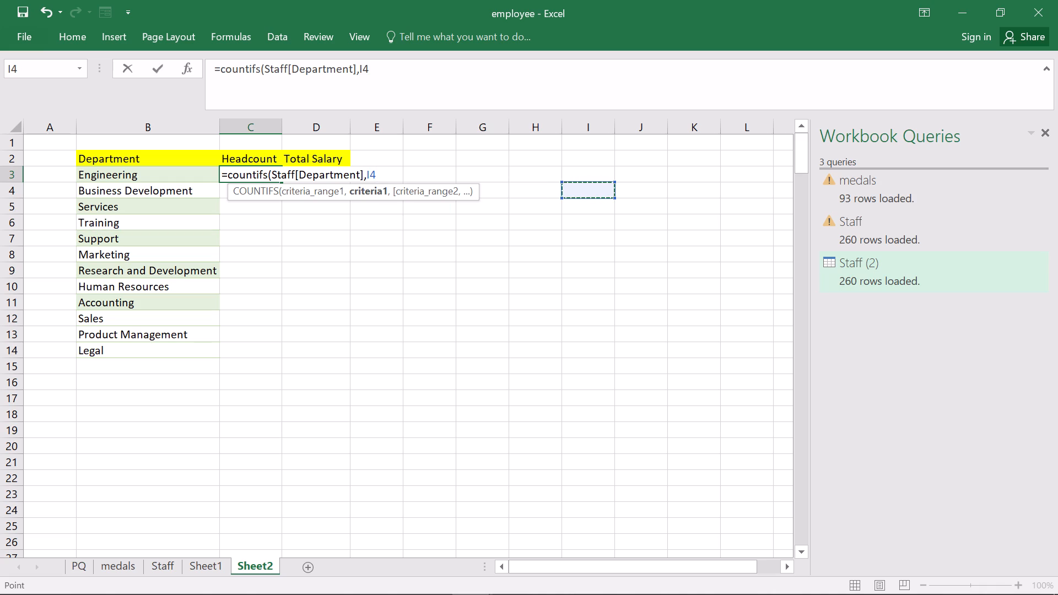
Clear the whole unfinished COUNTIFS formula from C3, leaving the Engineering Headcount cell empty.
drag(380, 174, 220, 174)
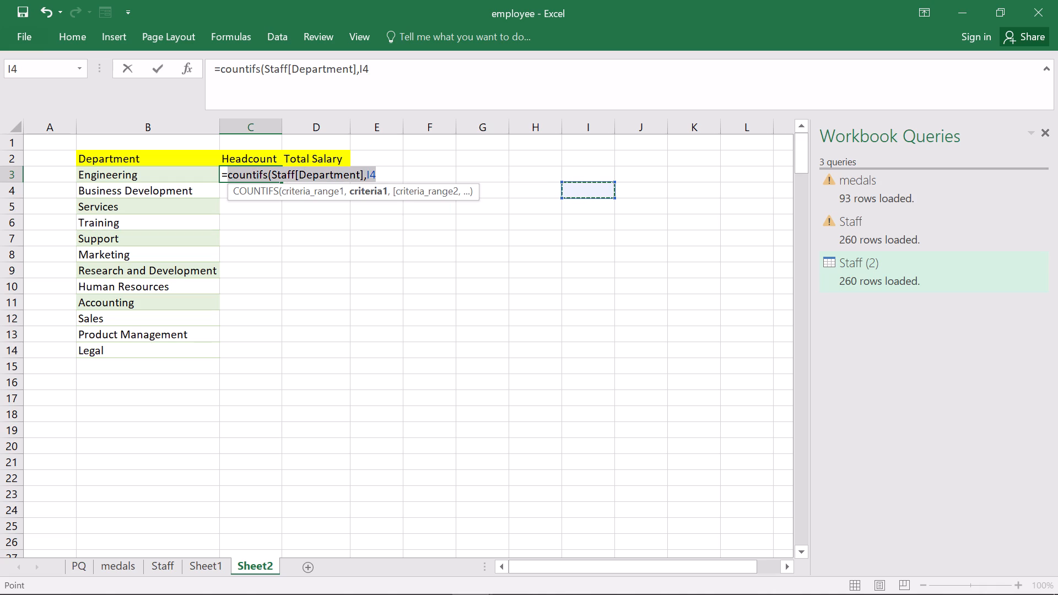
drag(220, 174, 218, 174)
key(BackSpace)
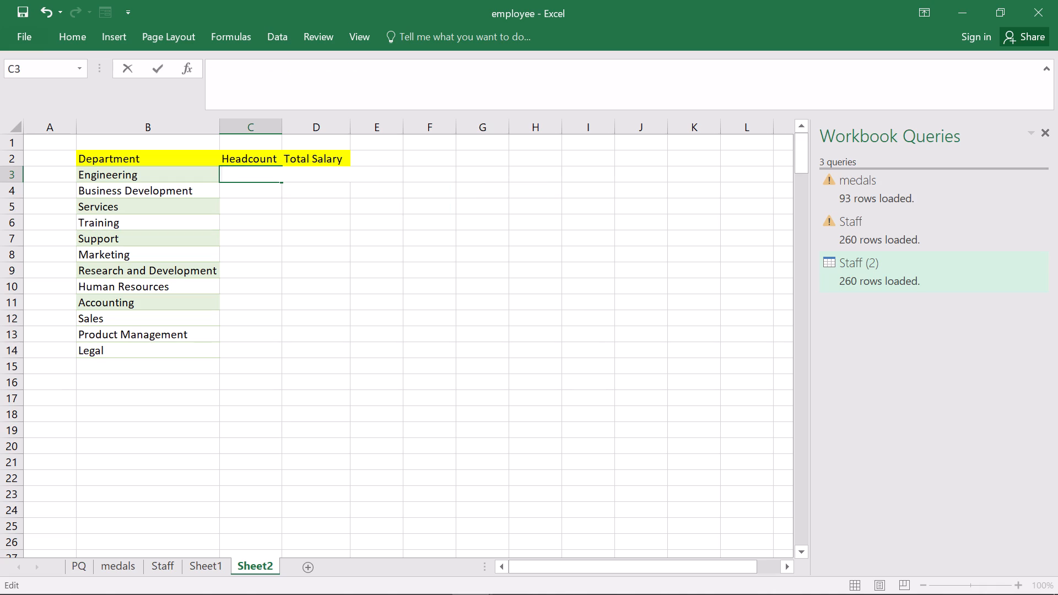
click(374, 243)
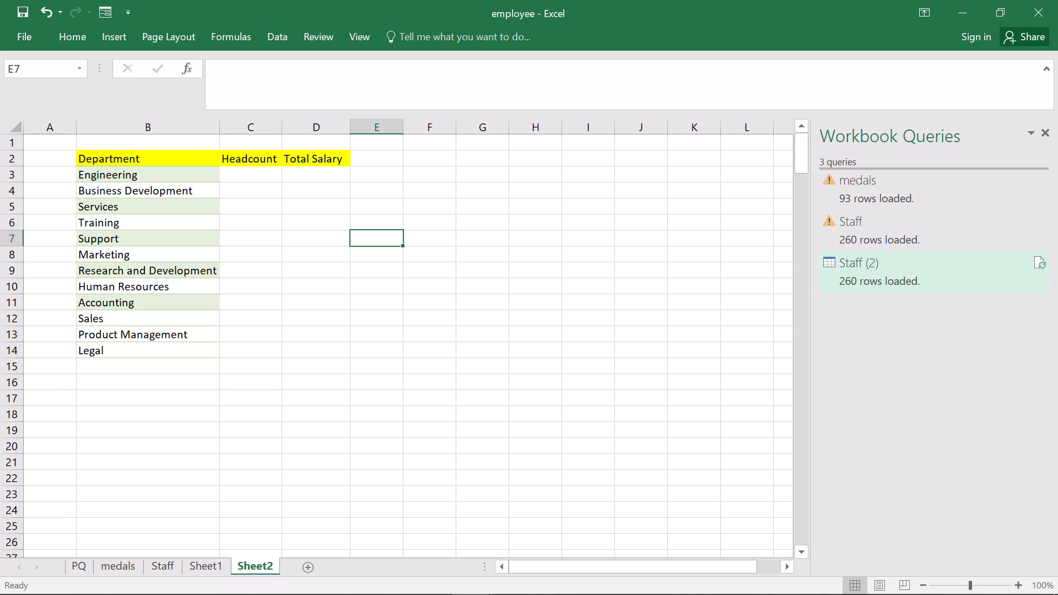
Enter the formula =COUNTIFS(Staff[Department],B6) in C6 to calculate the Training department's headcount.
click(231, 224)
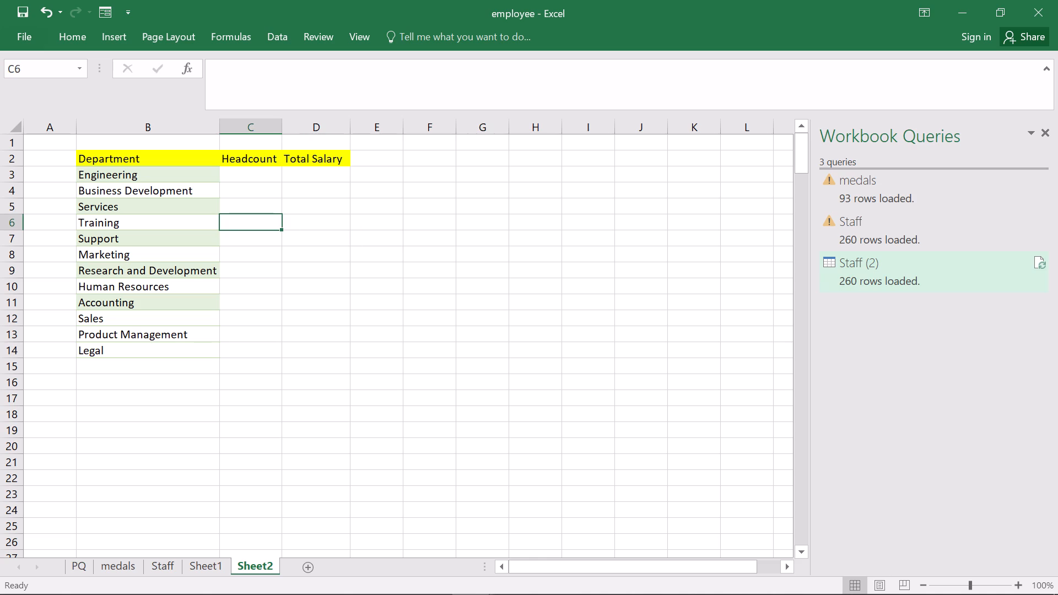
key(equal)
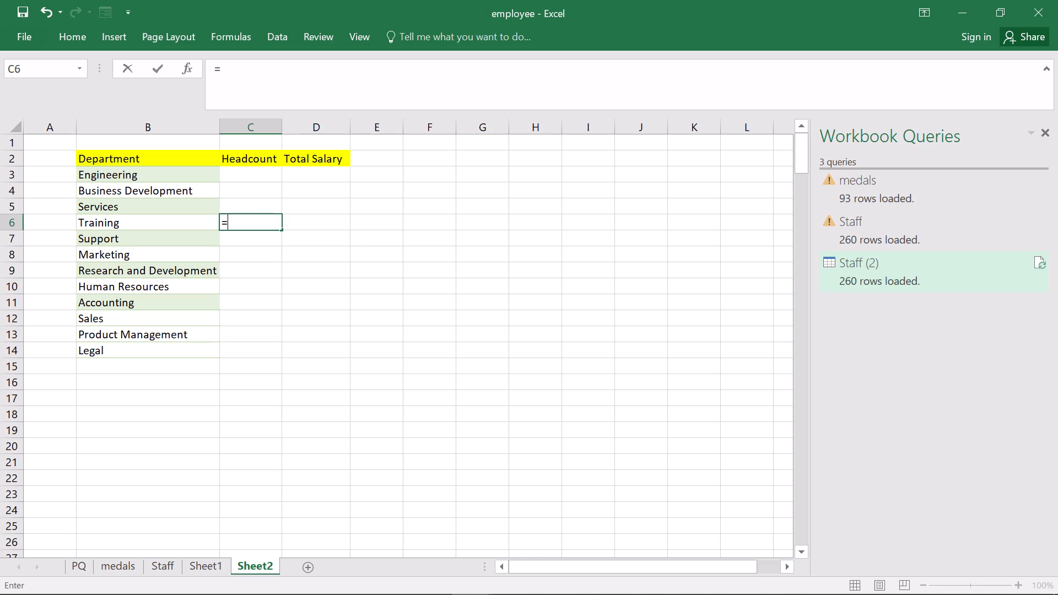
text(coun)
key(t)
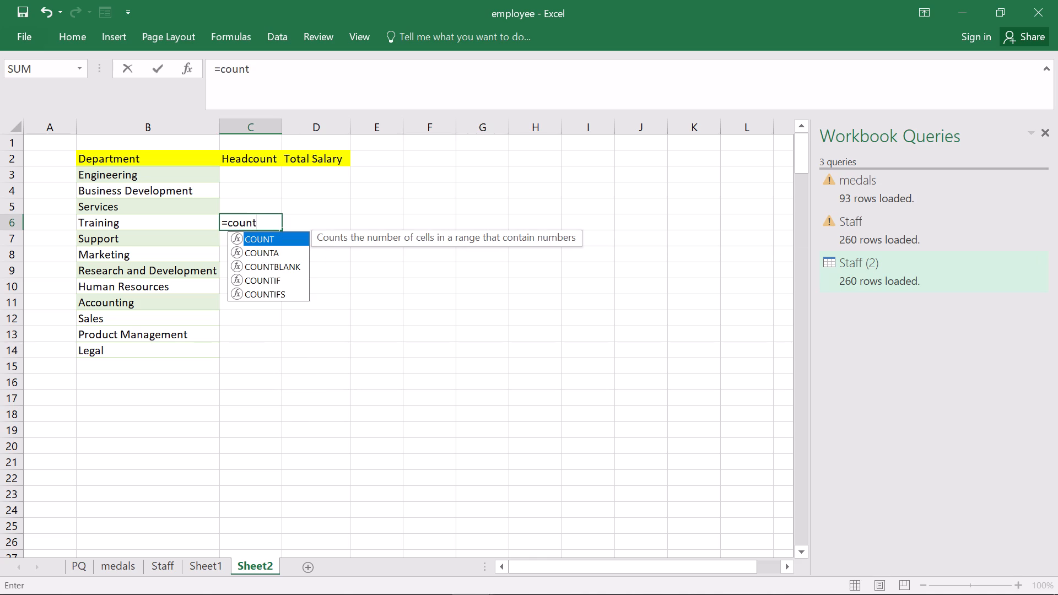
text(if)
key(s)
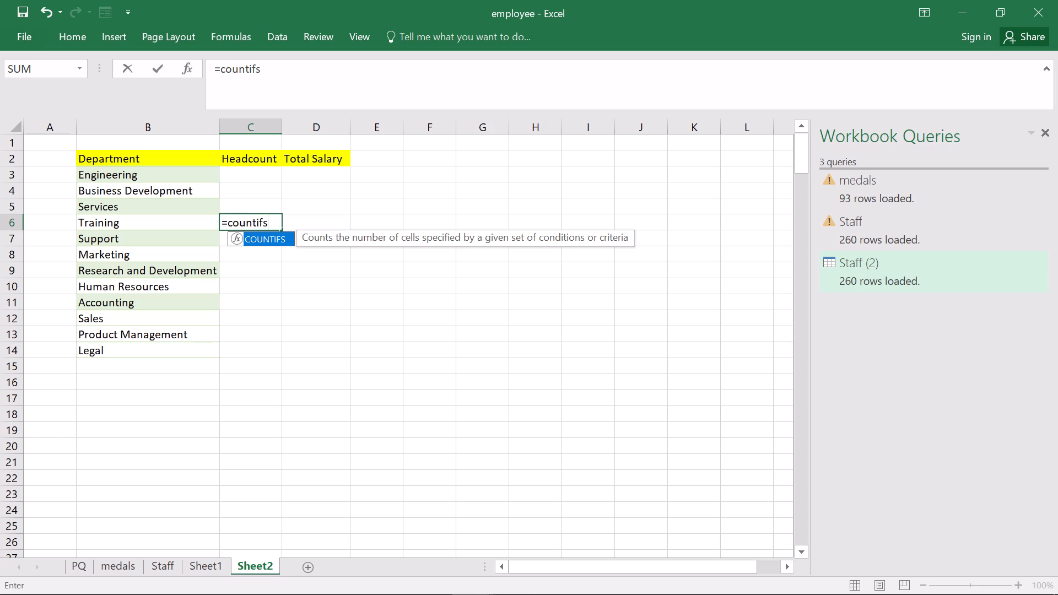
key(shift+parenleft)
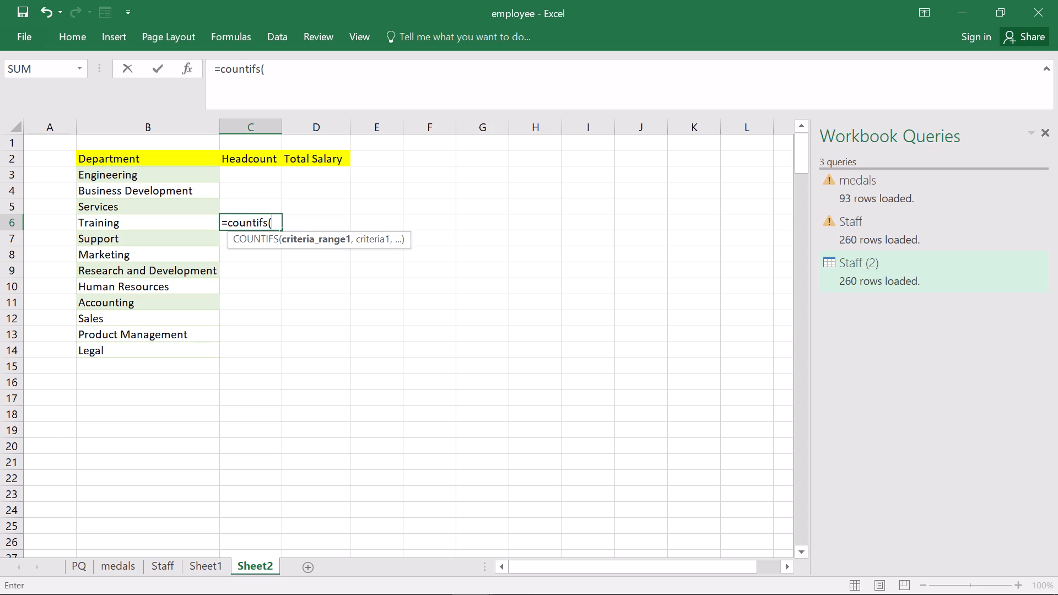
key(s)
text(ta)
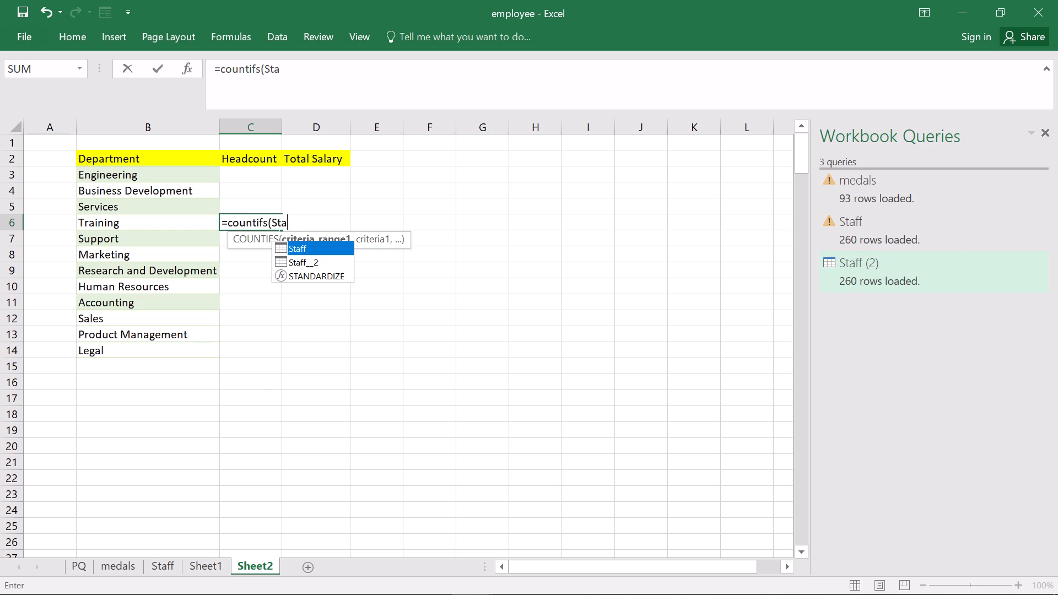
text(ff)
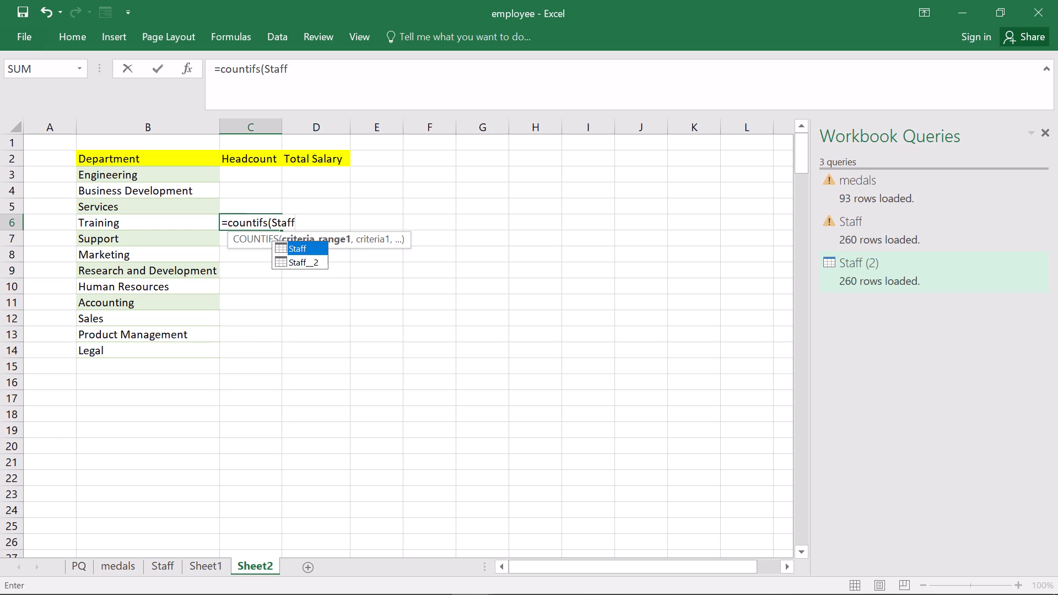
key(bracketleft)
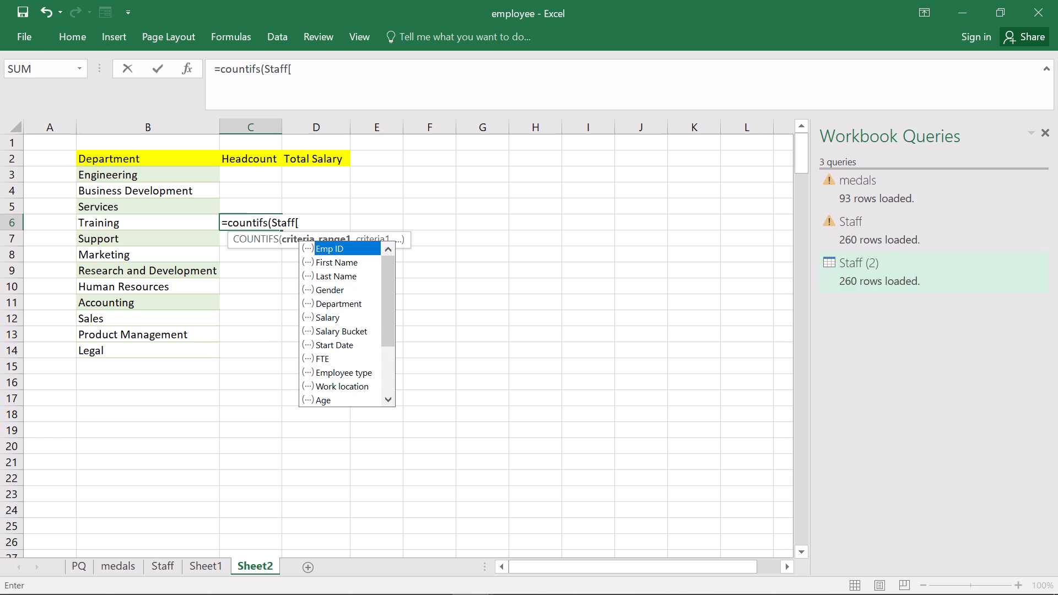
text(de)
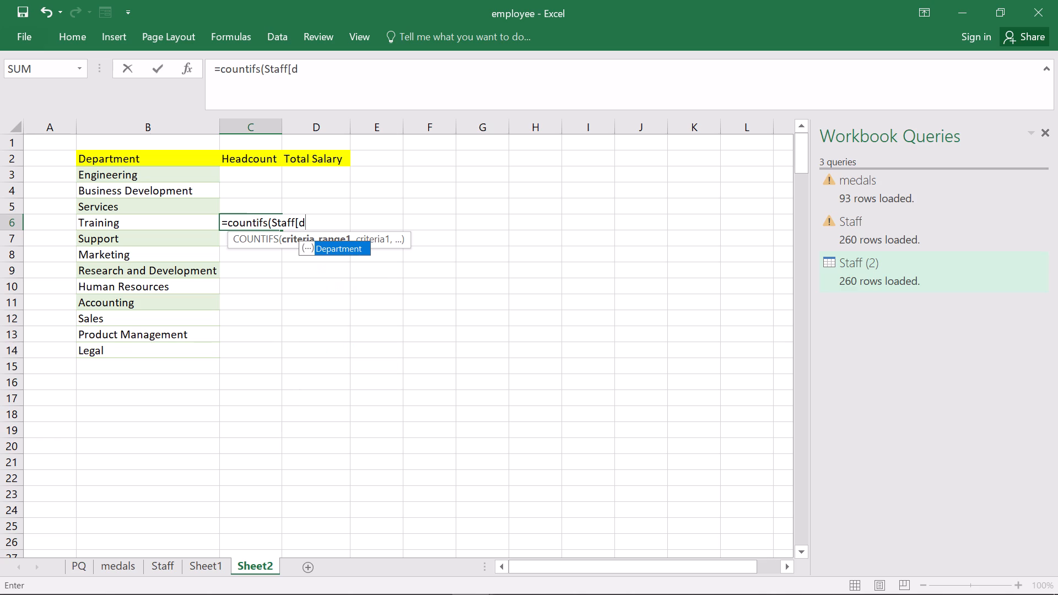
text(partment)
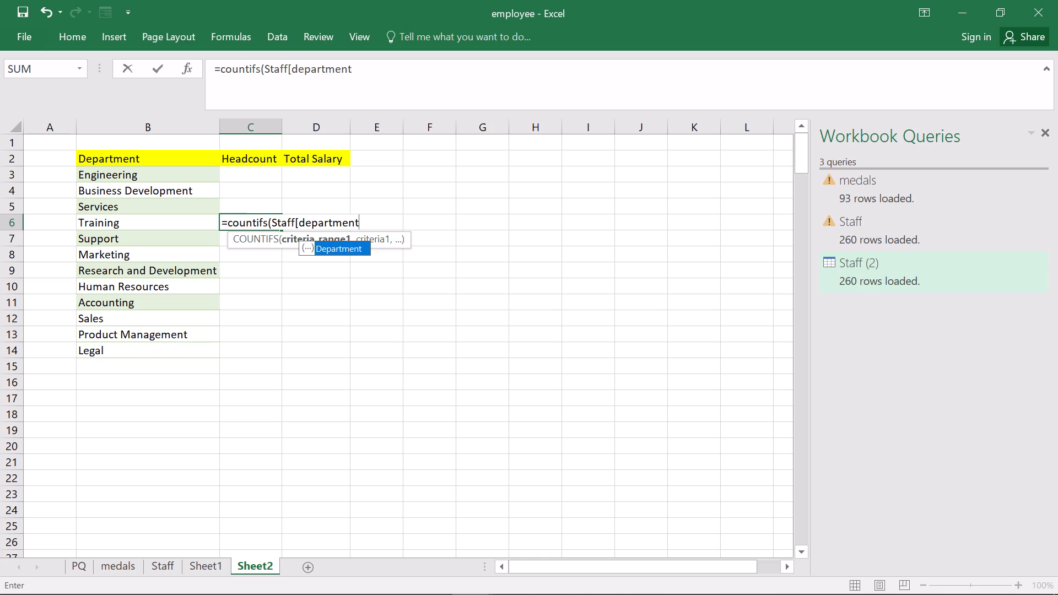
key(bracketright)
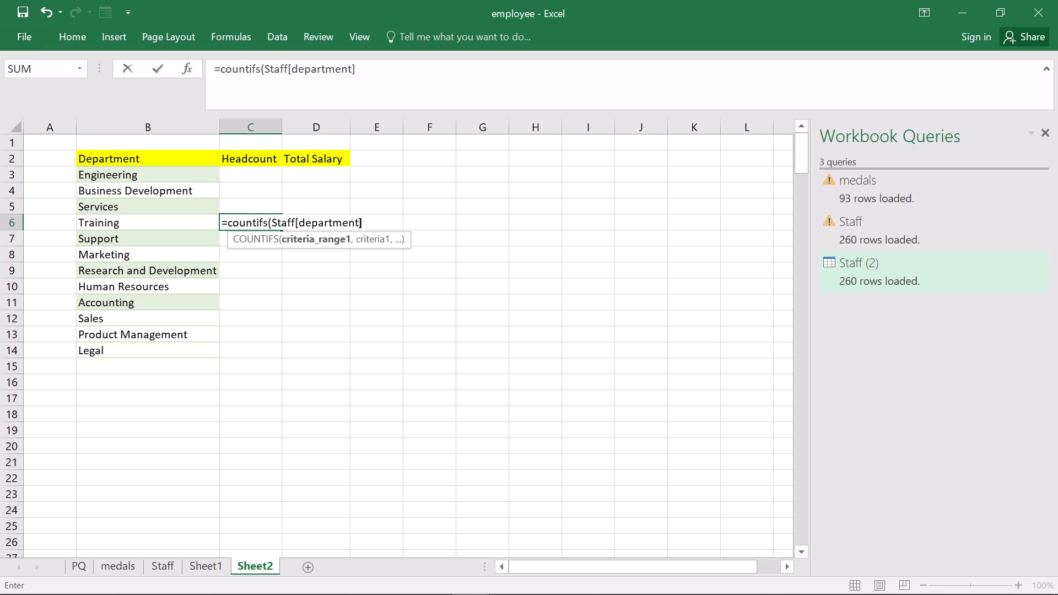
key(comma)
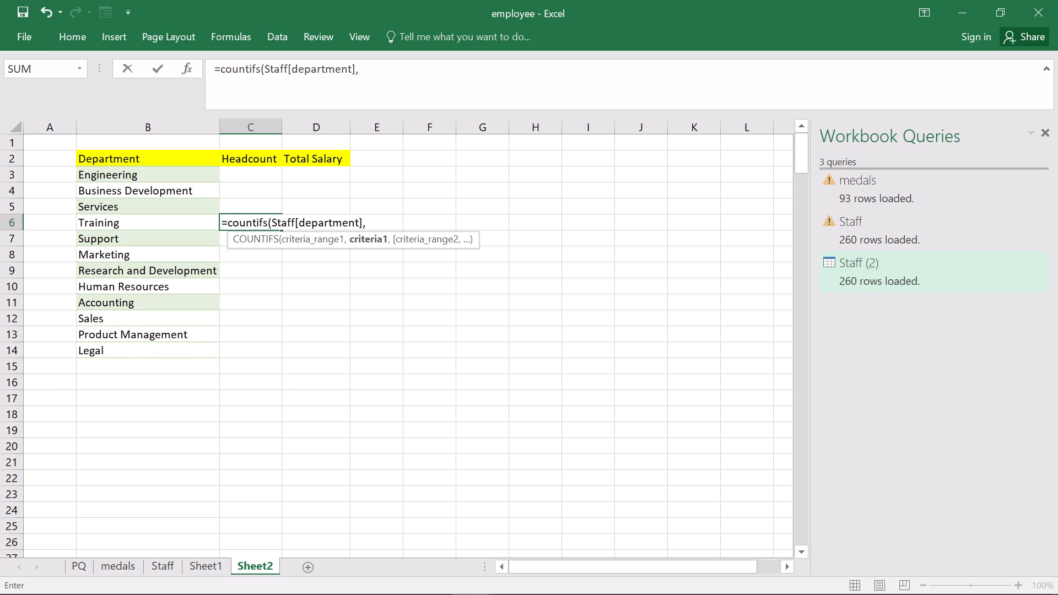
click(137, 219)
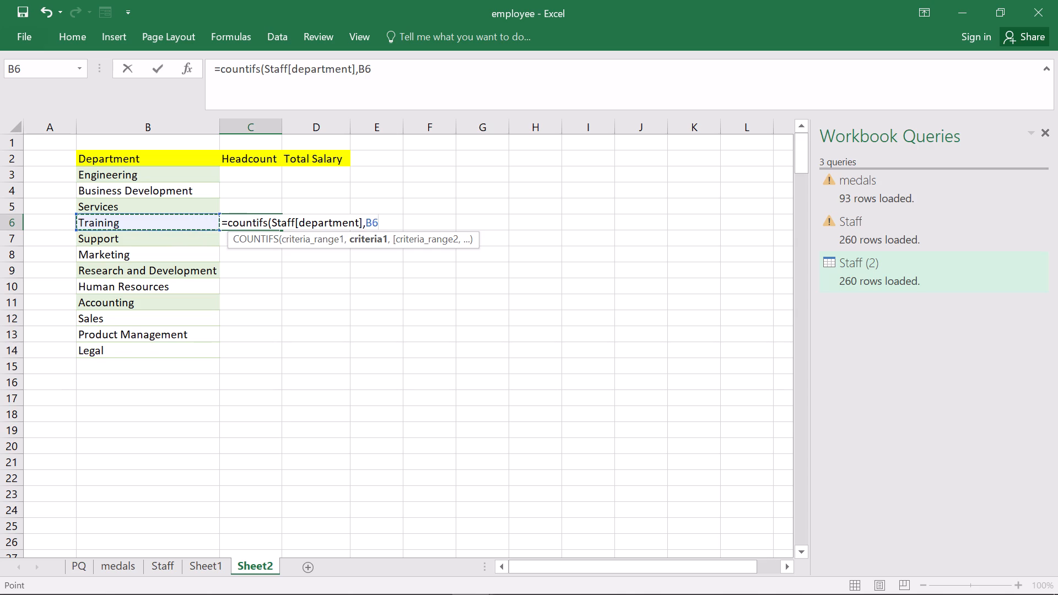
key(shift+parenright)
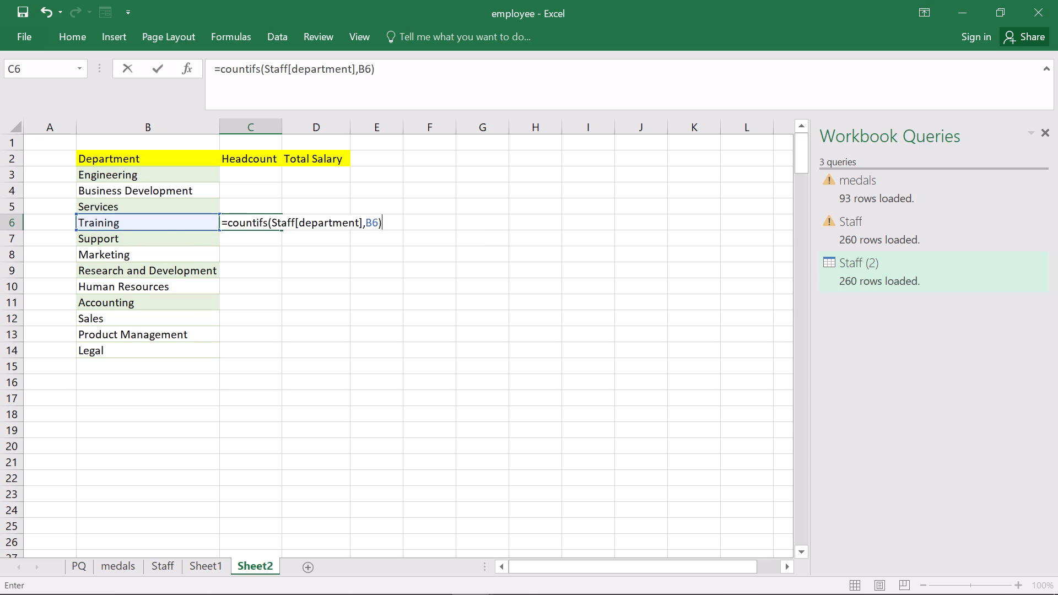
key(Return)
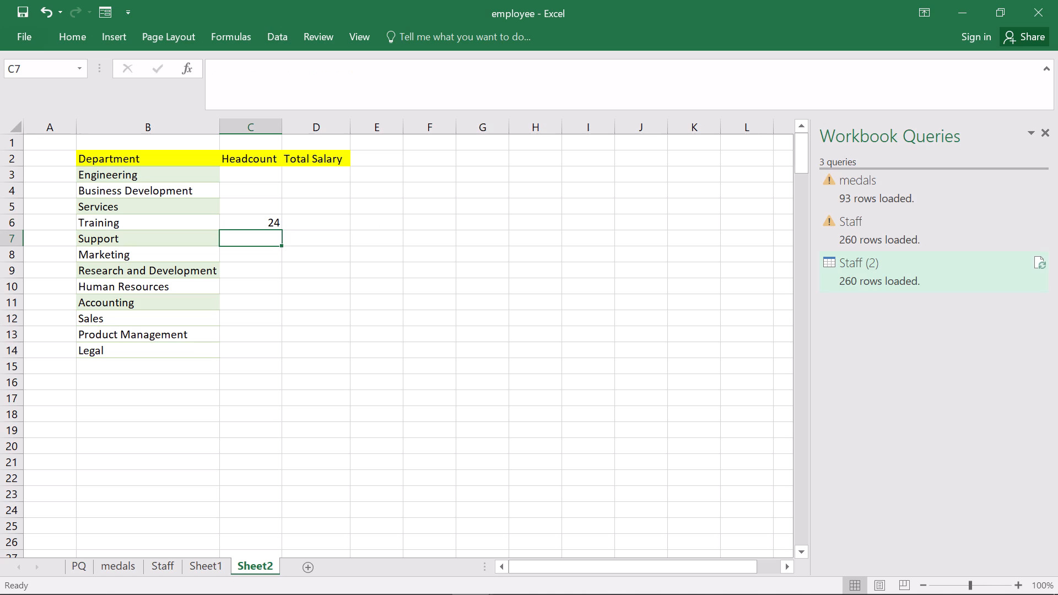
Fill the Training headcount formula from C6 down through C14, covering Support to Legal.
click(251, 175)
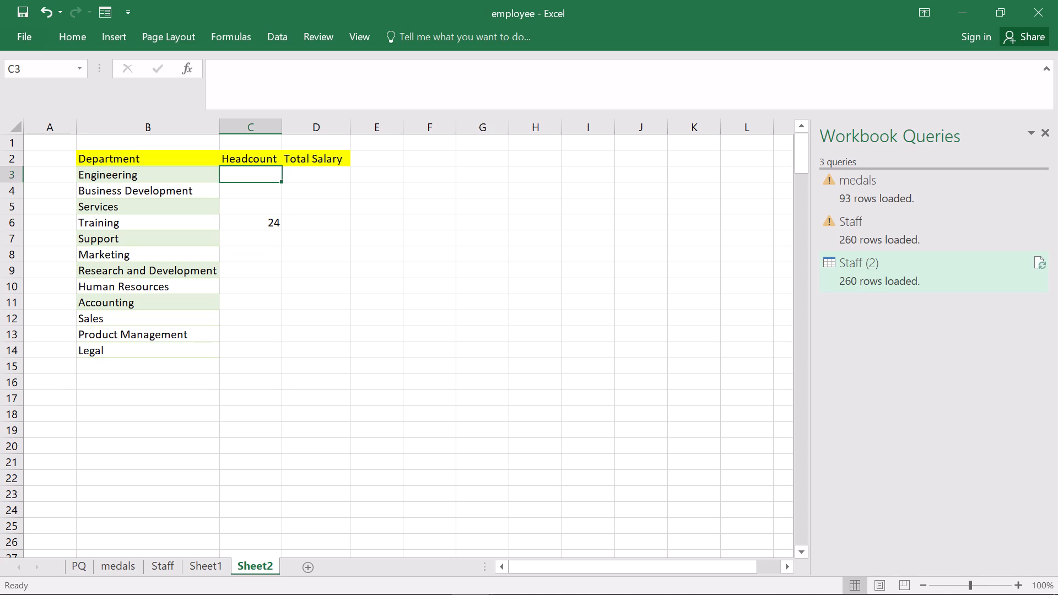
click(276, 225)
click(276, 225)
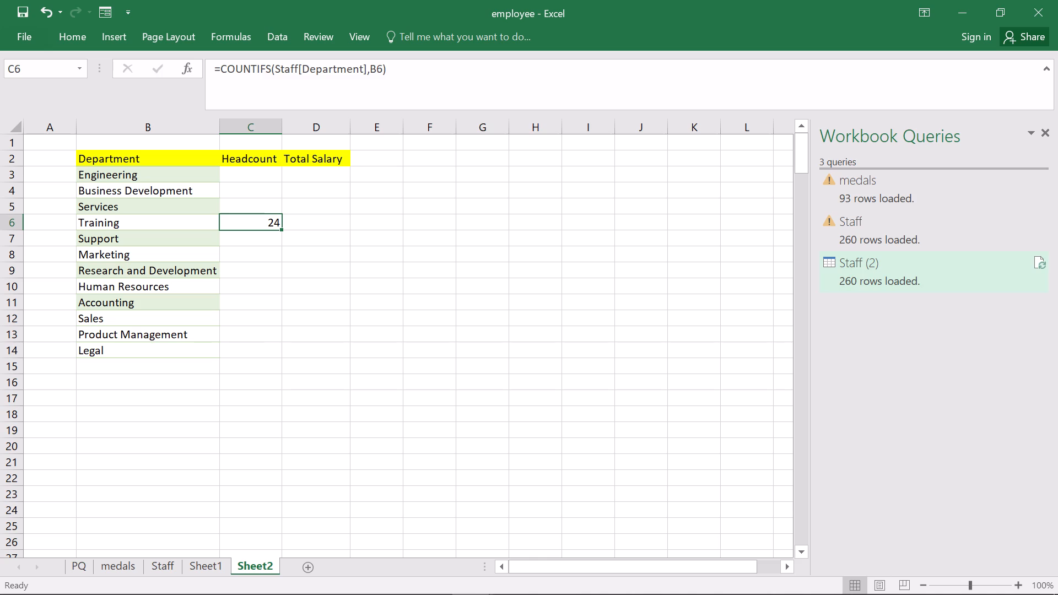
drag(282, 232, 279, 332)
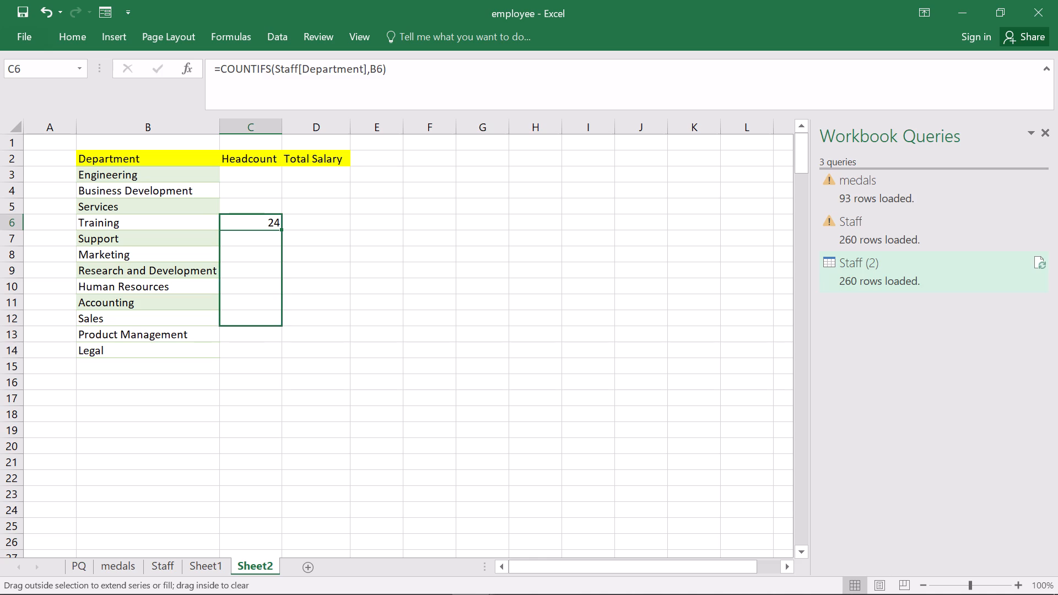
drag(279, 332, 279, 351)
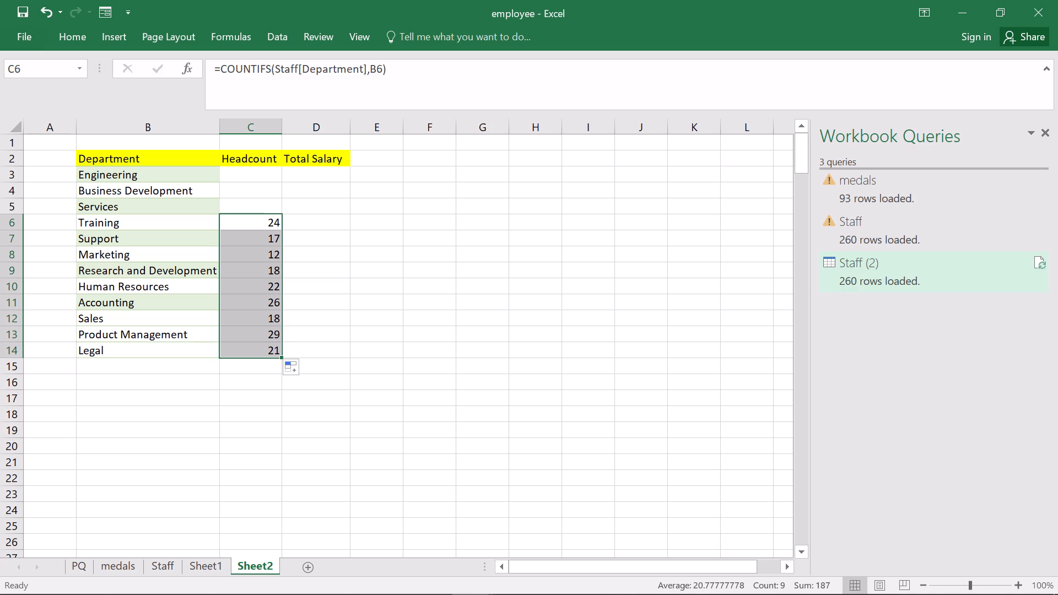
Start a COUNTIFS formula in C3, the Engineering department's Headcount cell.
click(246, 171)
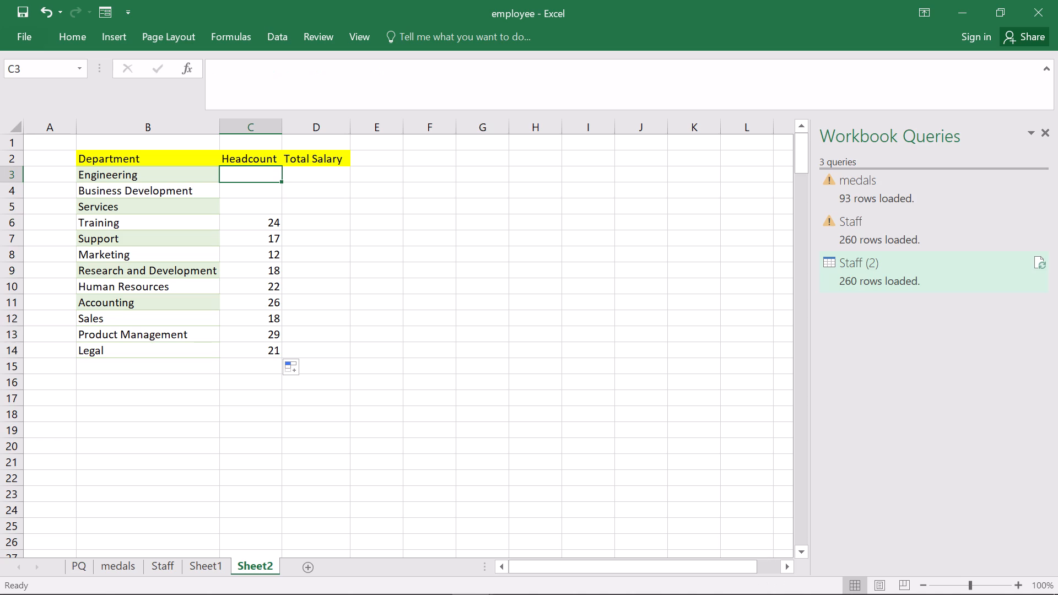
click(240, 176)
key(equal)
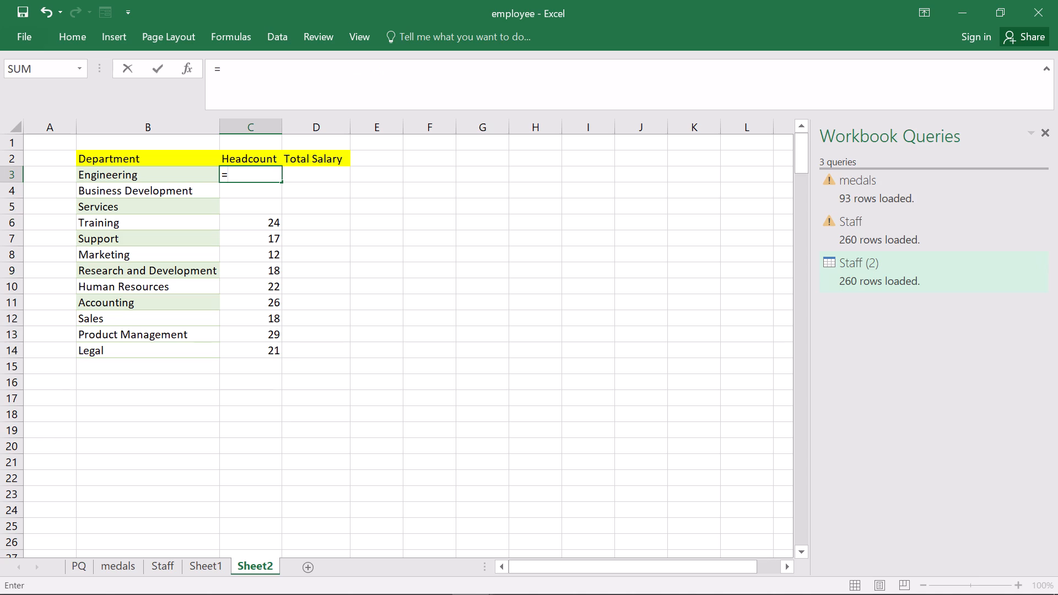
text(count)
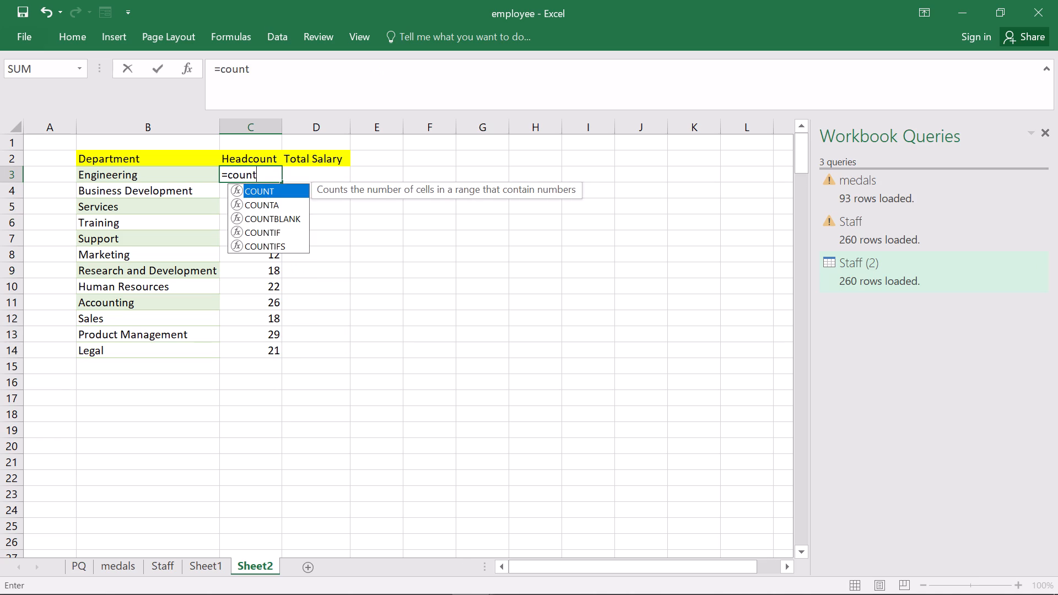
text(ifs)
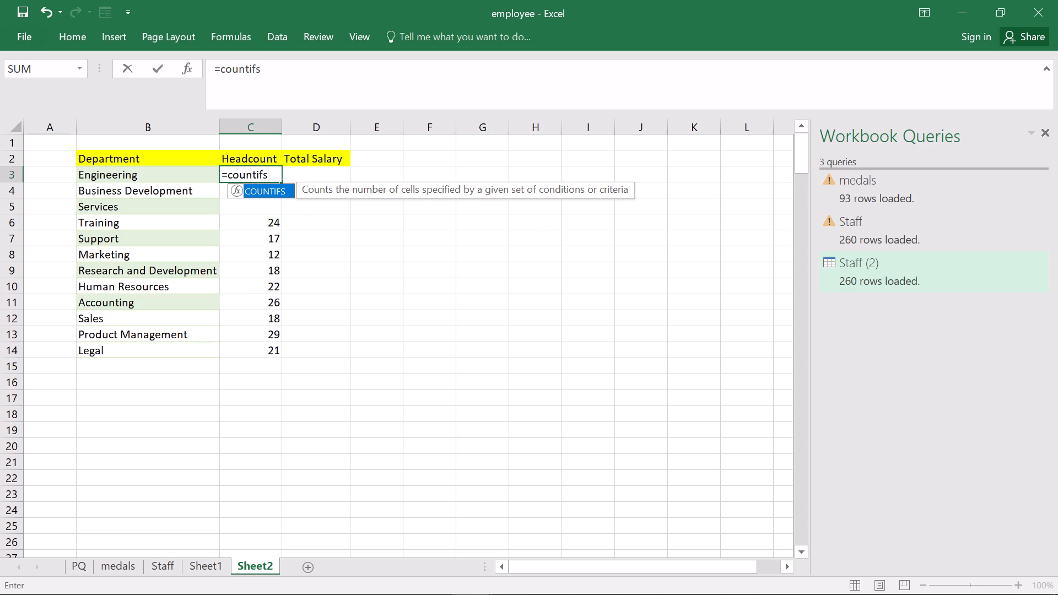
key(shift+parenleft)
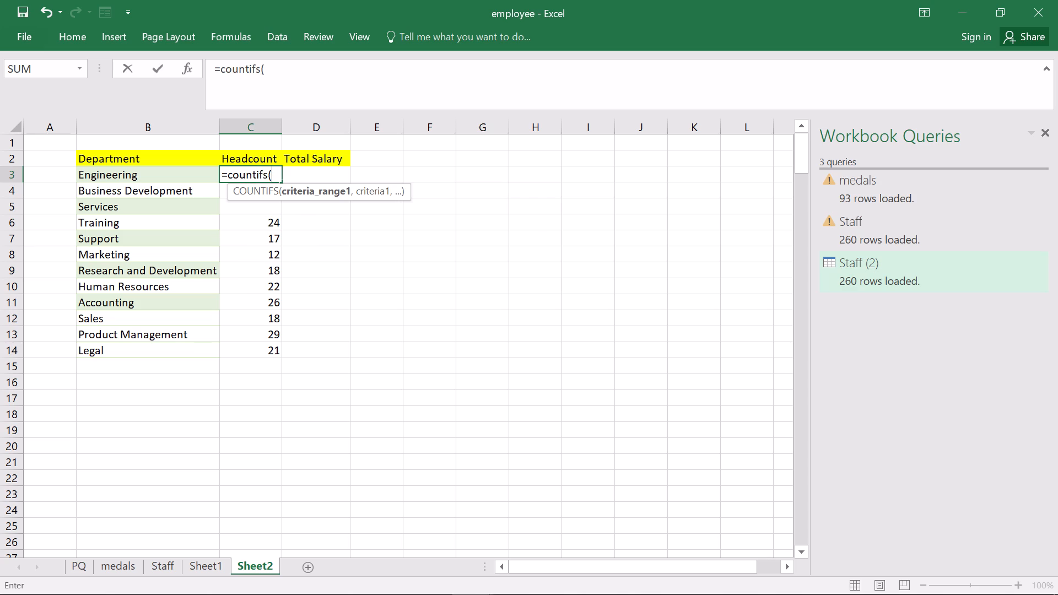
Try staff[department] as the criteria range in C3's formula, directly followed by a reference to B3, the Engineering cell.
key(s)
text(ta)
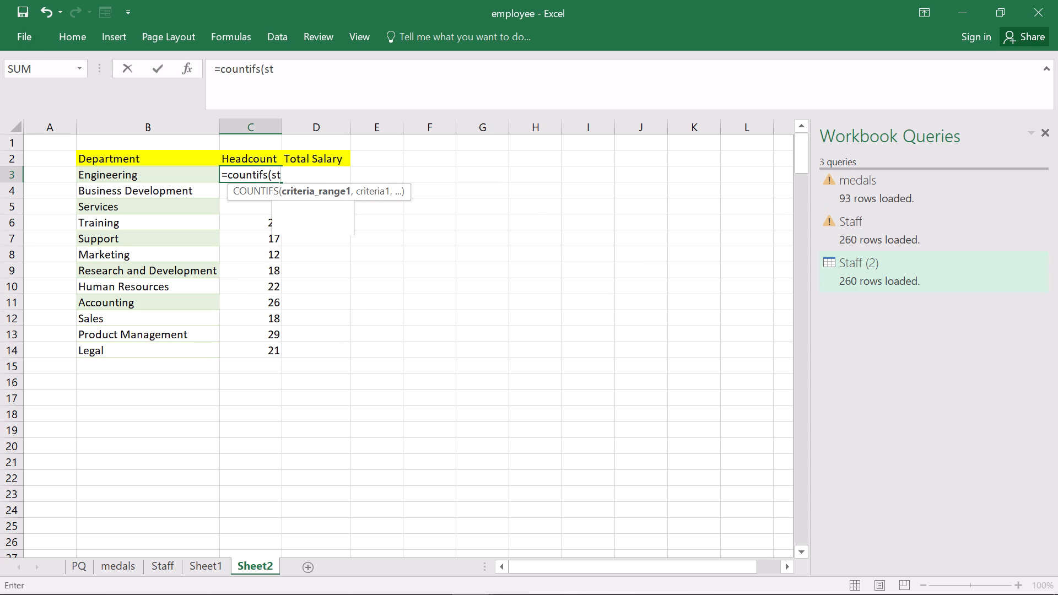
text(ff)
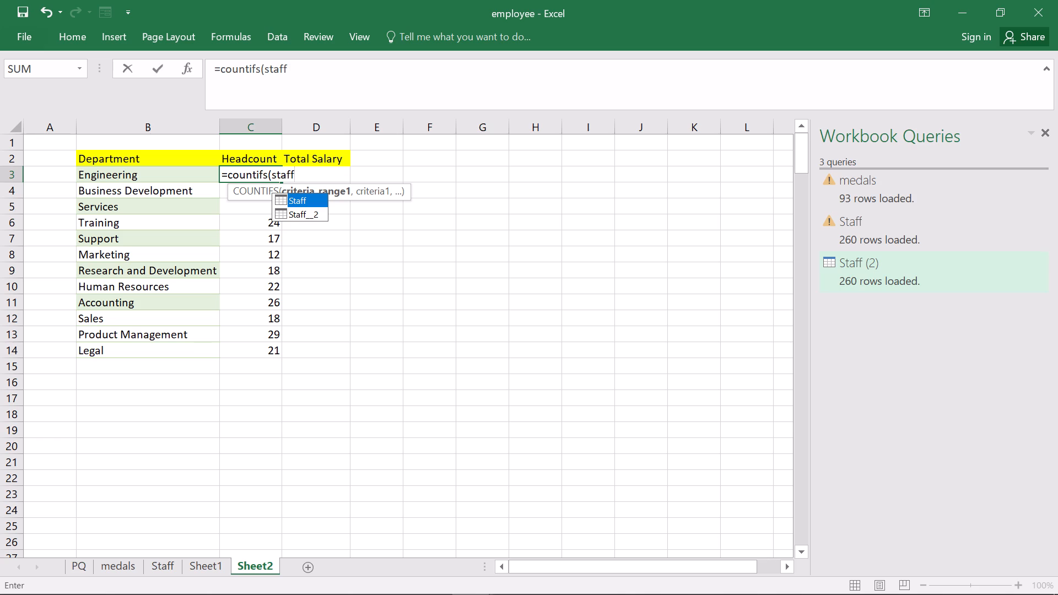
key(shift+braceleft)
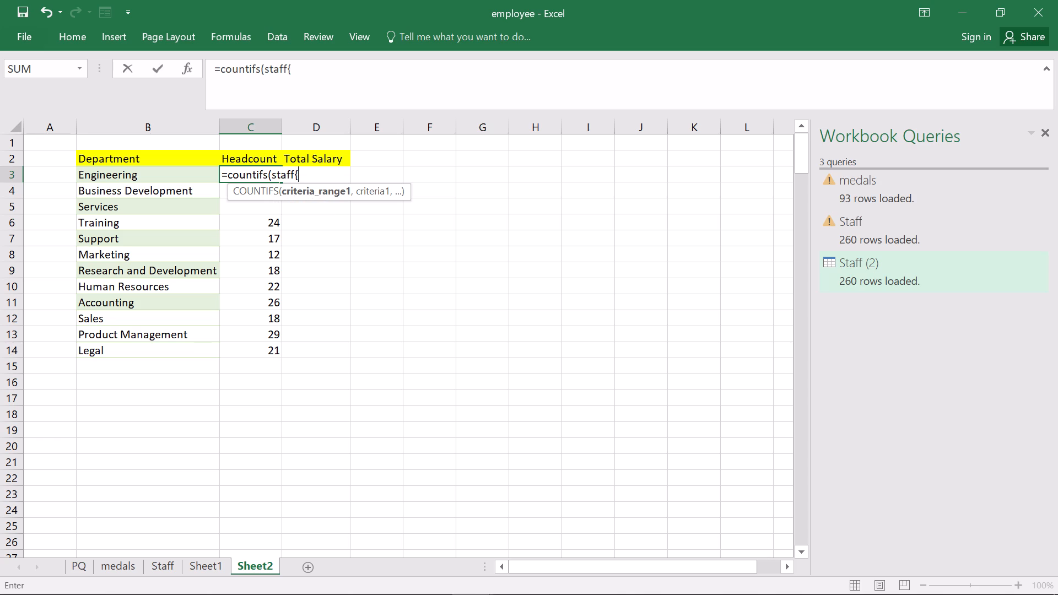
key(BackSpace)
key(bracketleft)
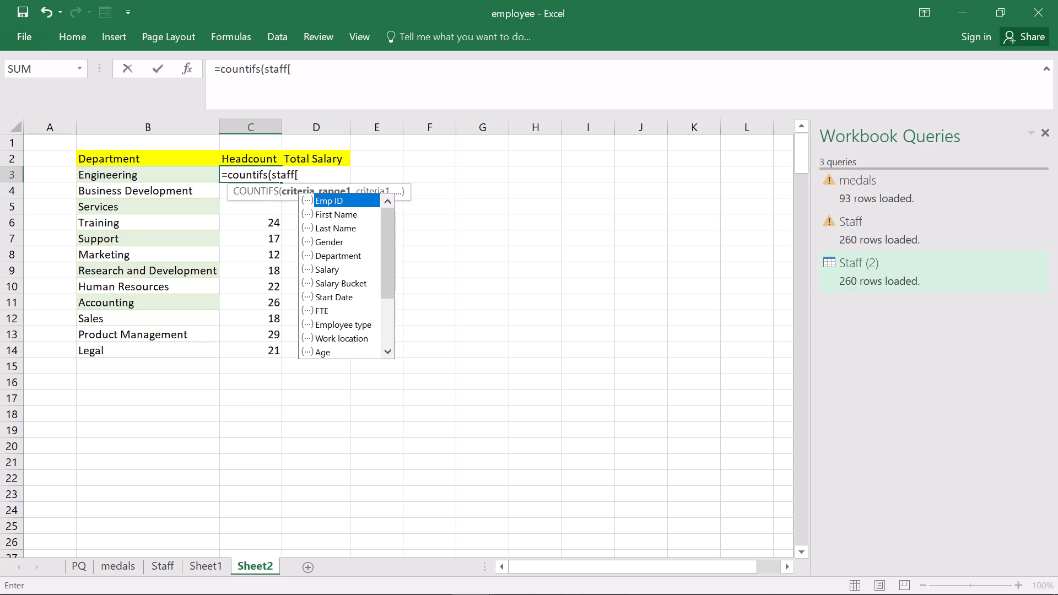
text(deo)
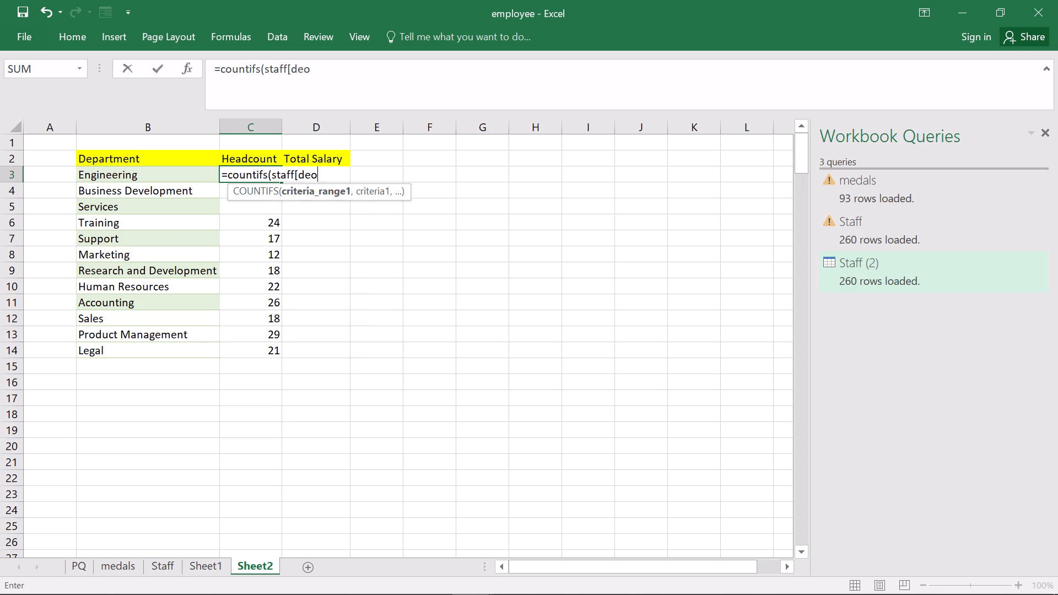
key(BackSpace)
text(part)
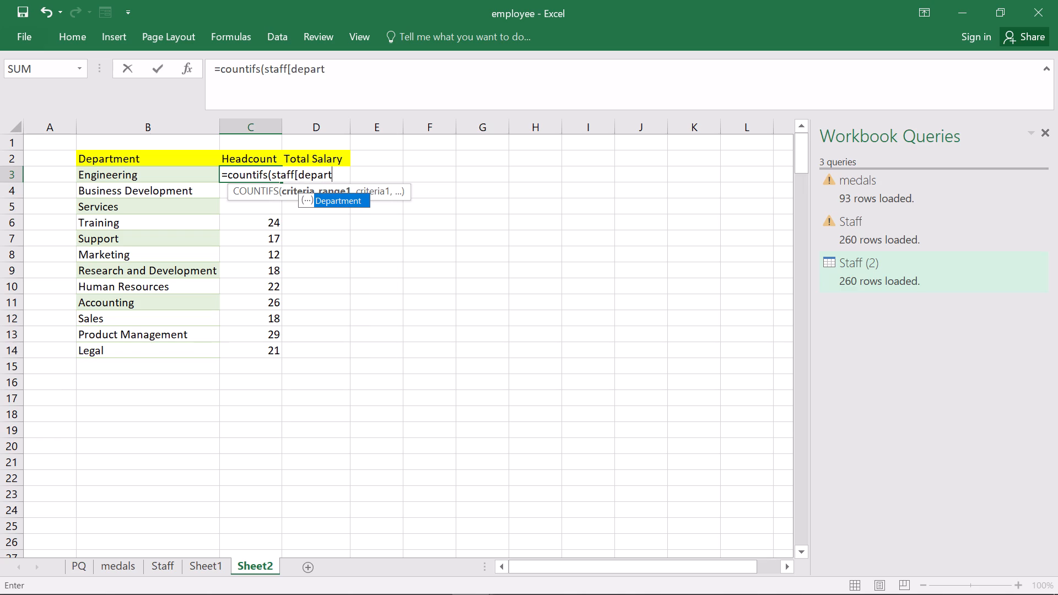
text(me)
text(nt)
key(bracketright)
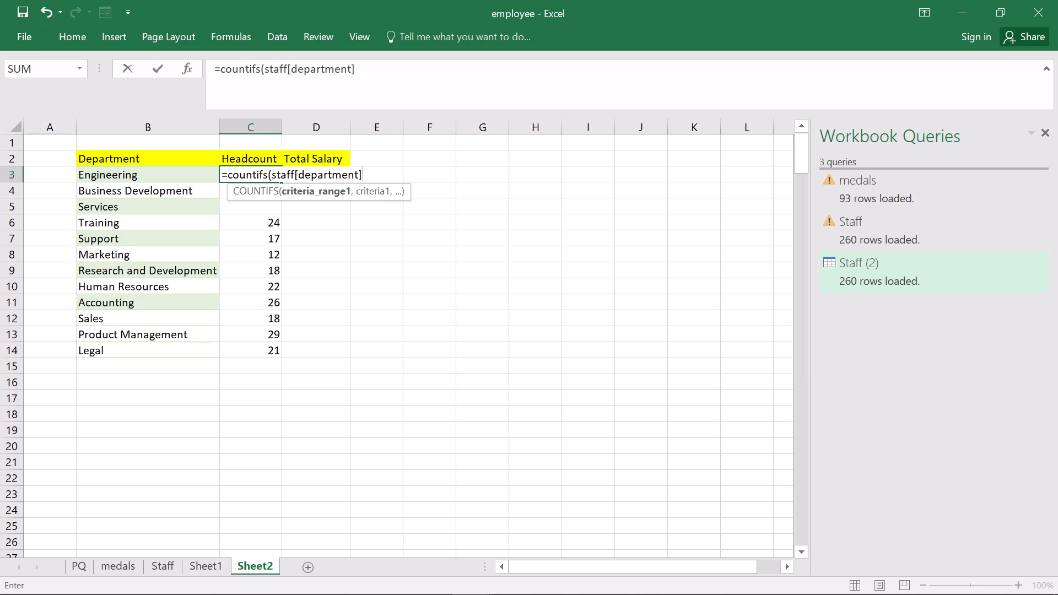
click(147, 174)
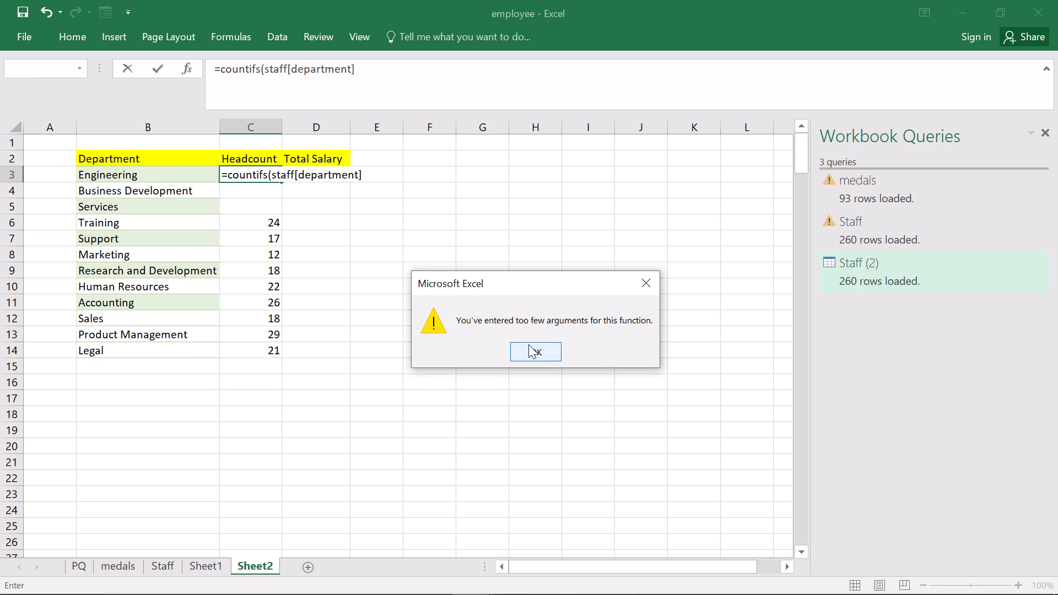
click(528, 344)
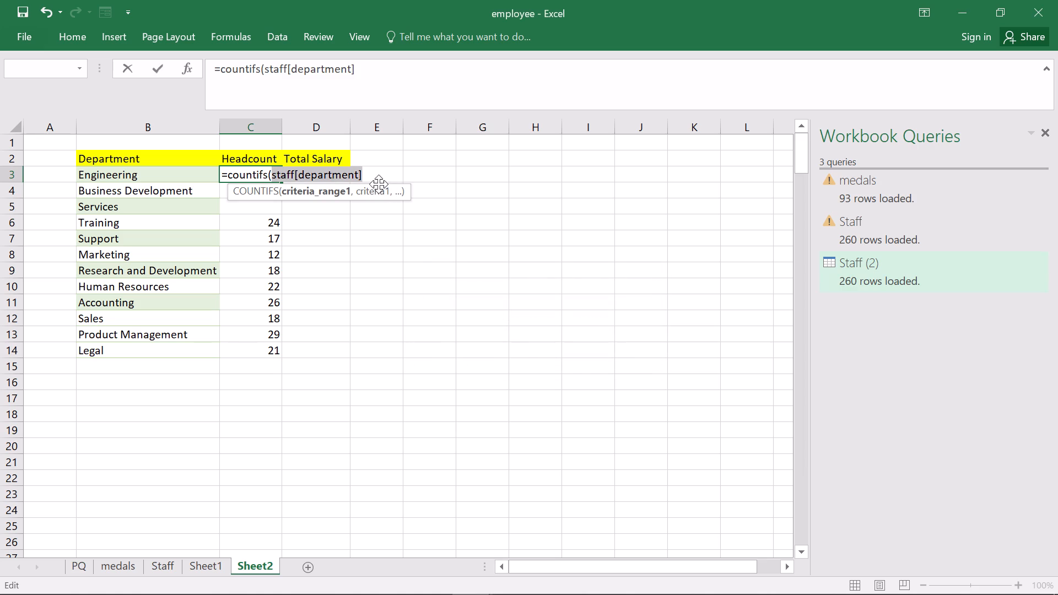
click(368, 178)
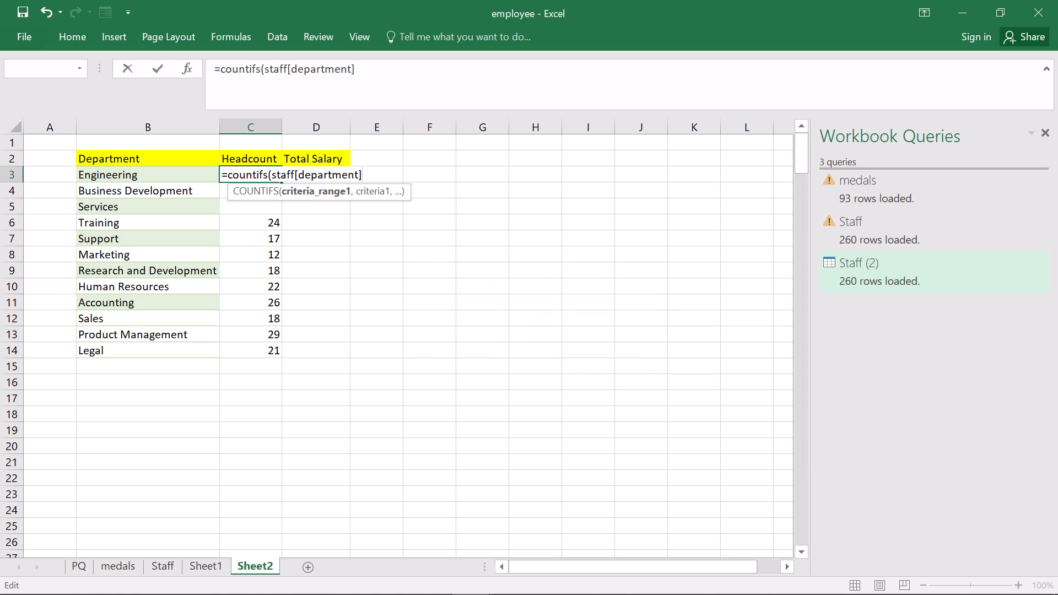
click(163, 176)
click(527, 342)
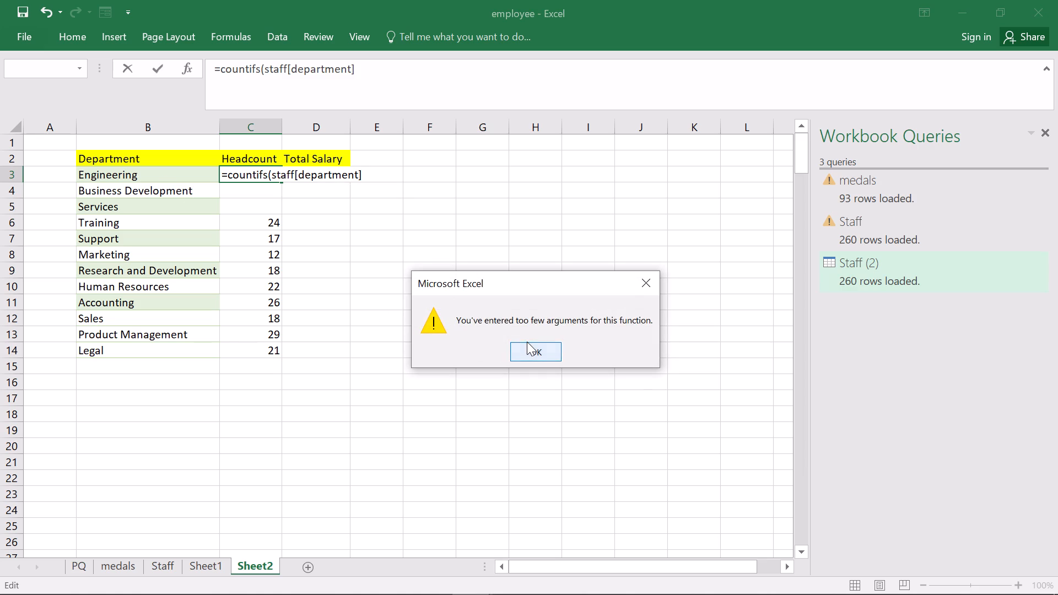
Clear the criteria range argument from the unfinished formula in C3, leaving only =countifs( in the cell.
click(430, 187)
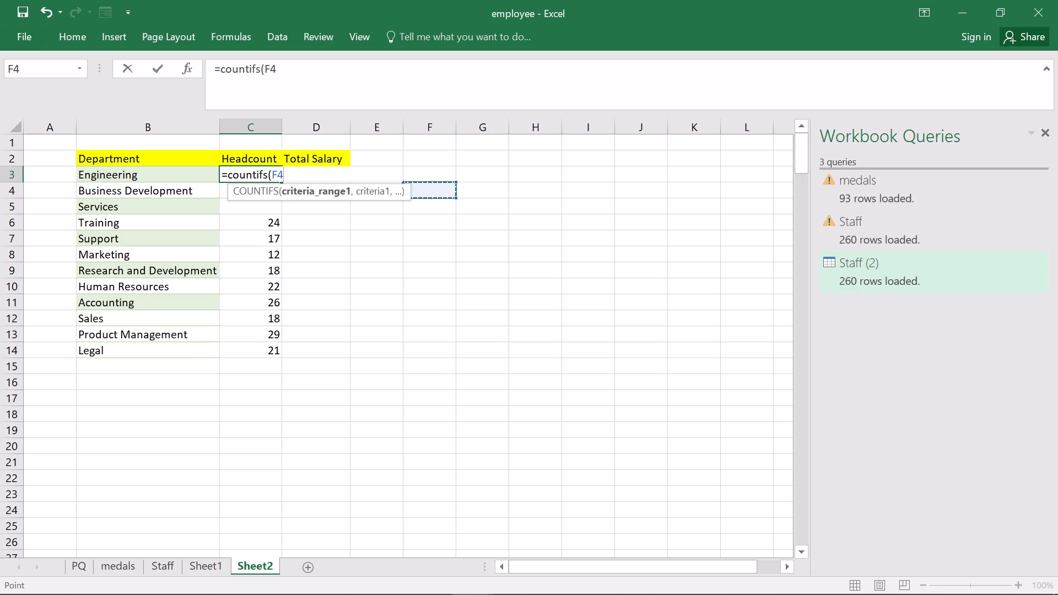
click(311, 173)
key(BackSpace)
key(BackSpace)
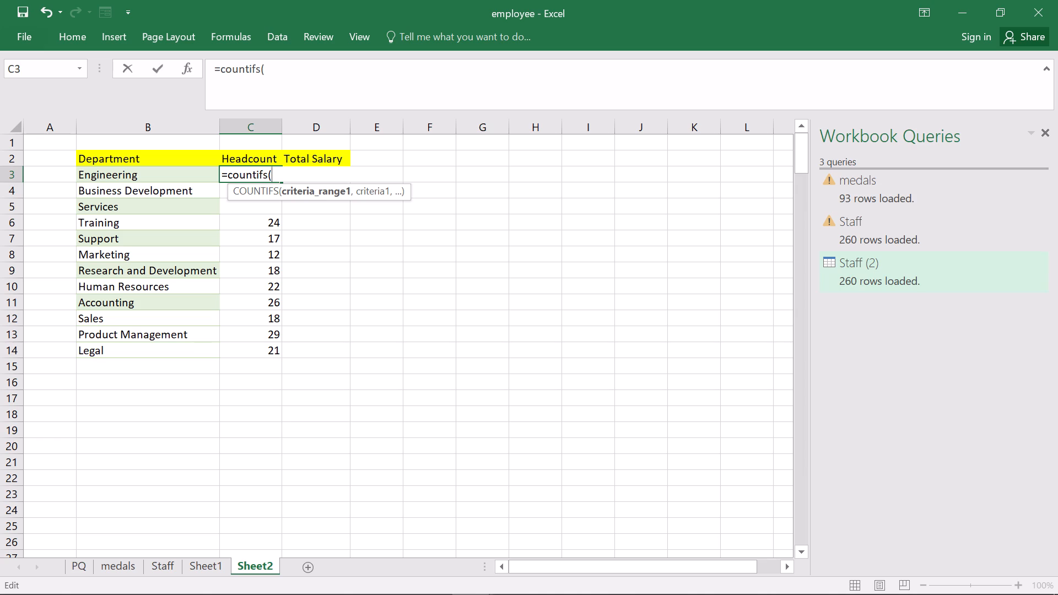
Complete the formula in C3 as =COUNTIFS(Staff[Department],B3) to calculate the Engineering department's headcount.
text(taff)
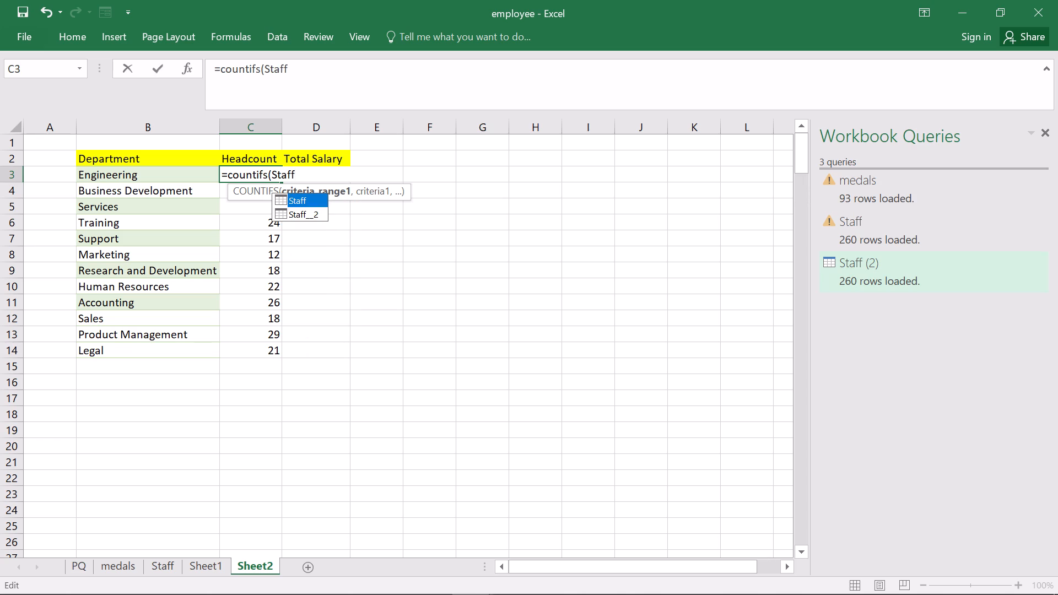
key(bracketleft)
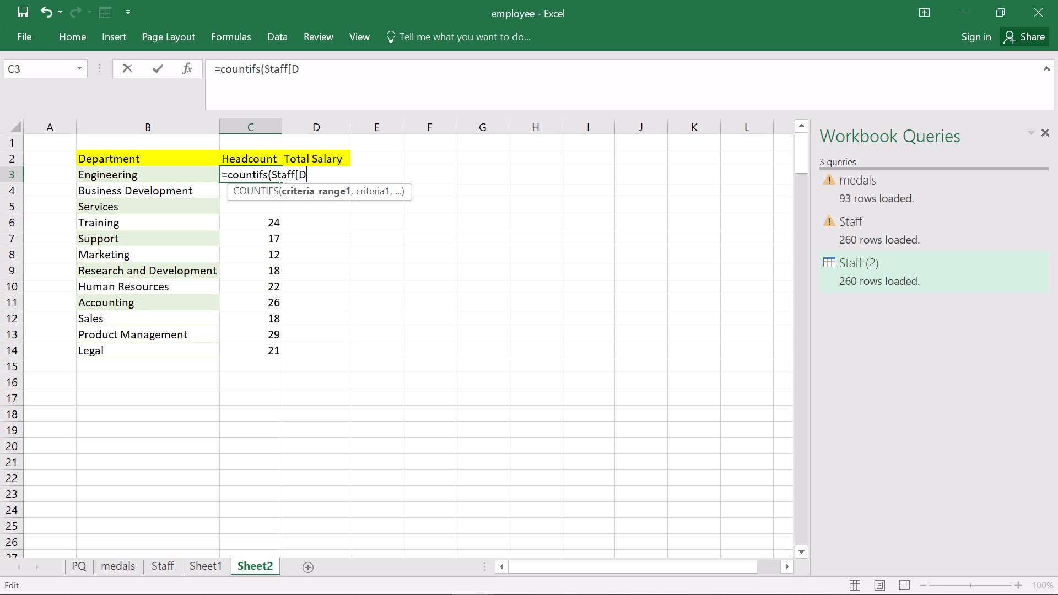
key(e)
text(partment)
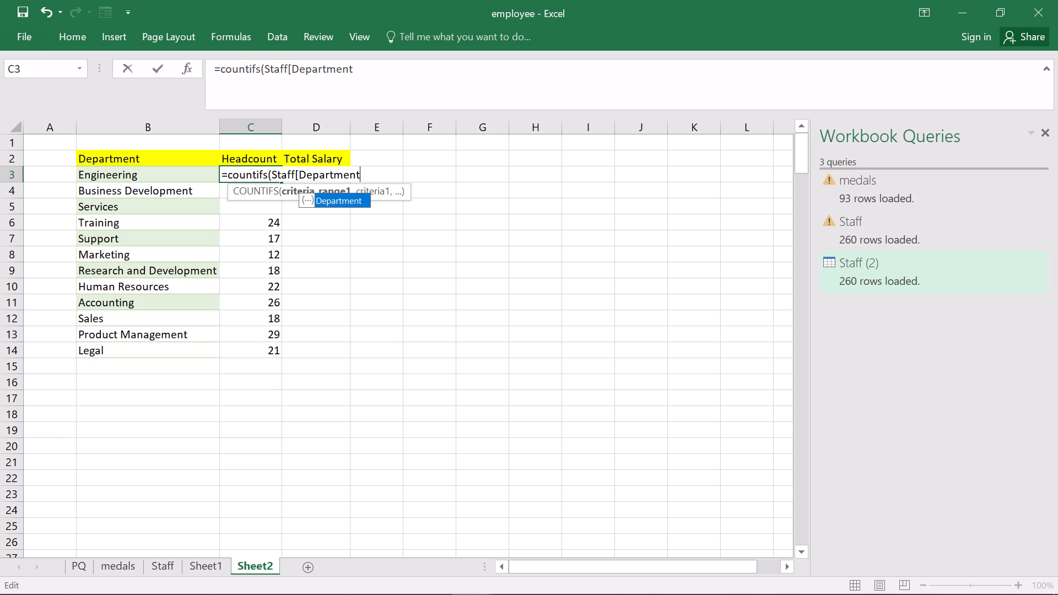
key(bracketright)
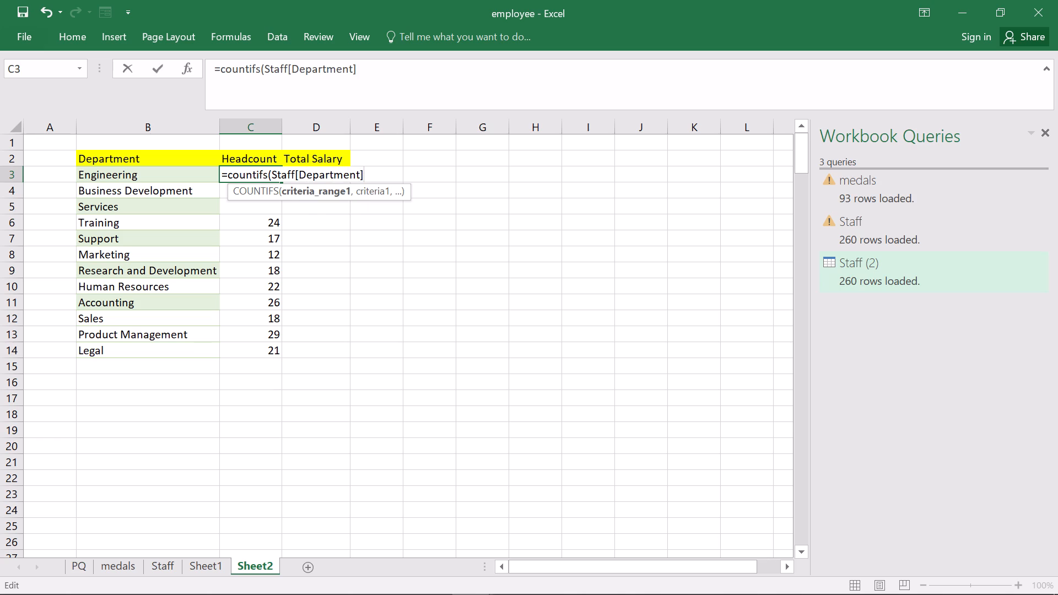
key(comma)
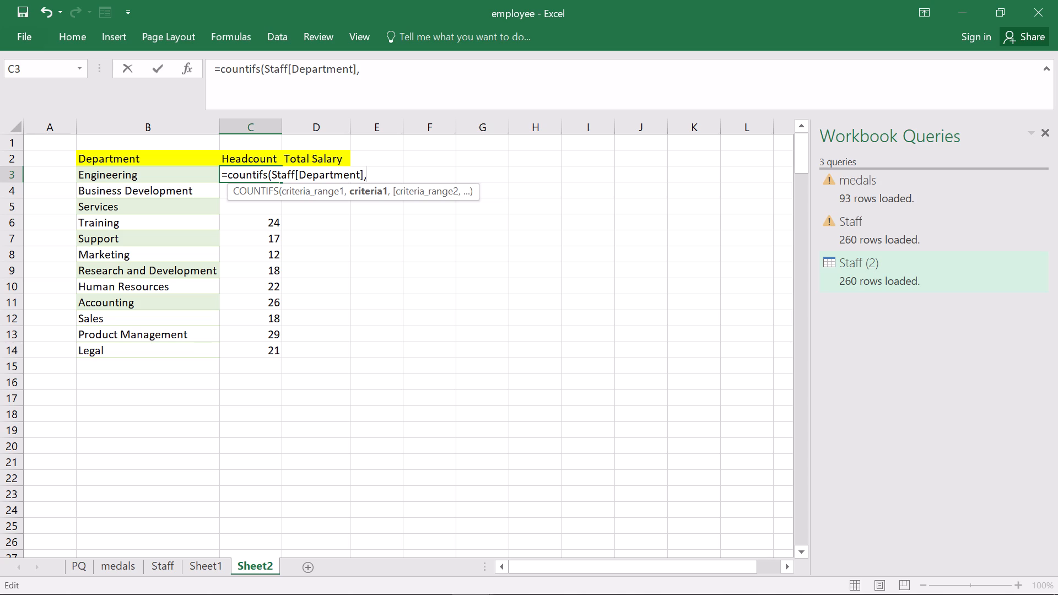
click(179, 172)
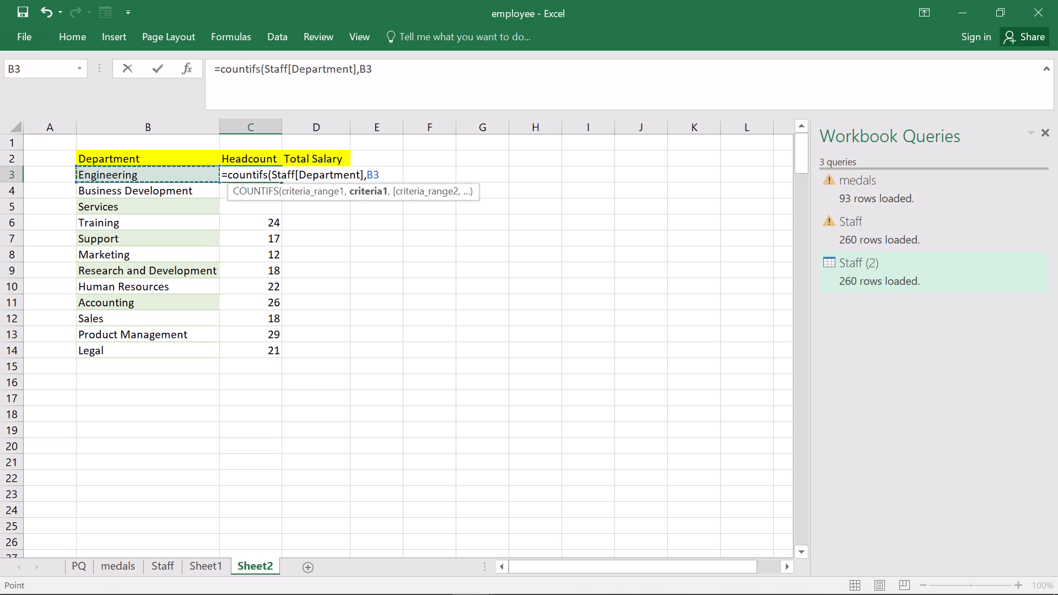
key(shift+parenright)
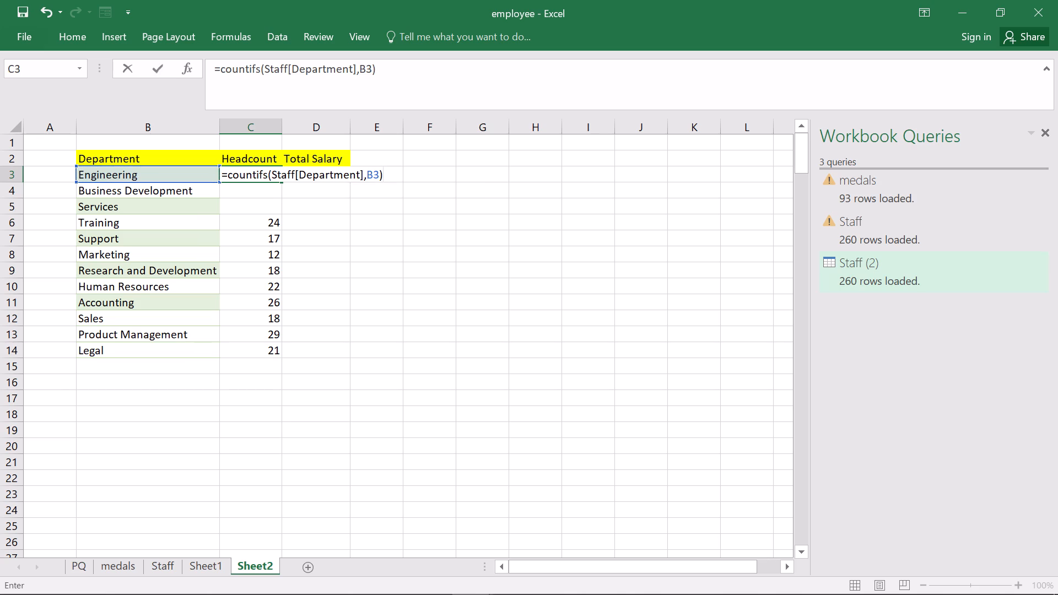
key(Return)
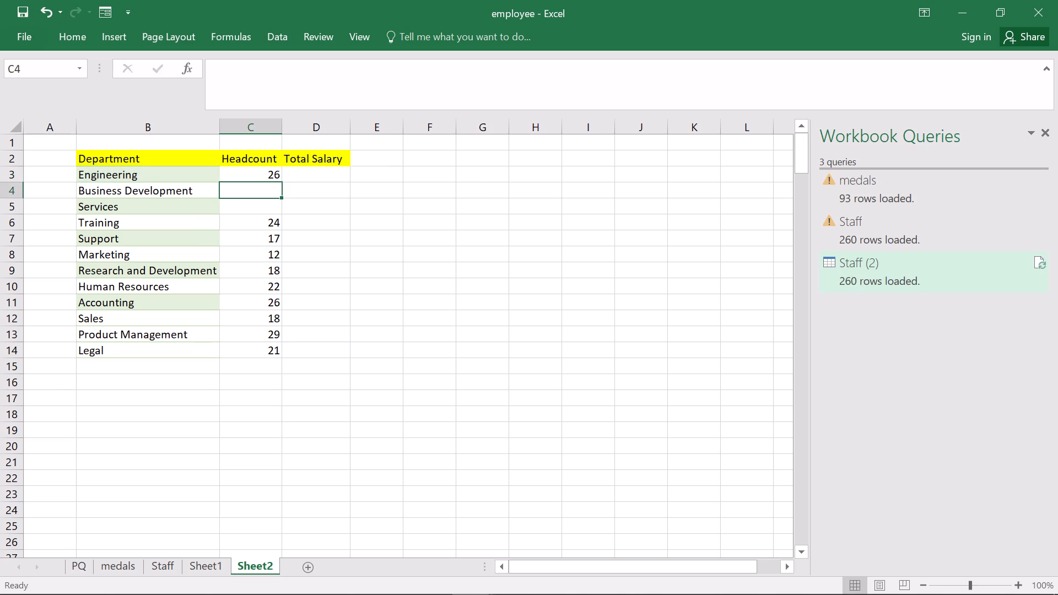
Fill the Engineering headcount formula from C3 down through C5, covering Business Development and Services.
click(273, 170)
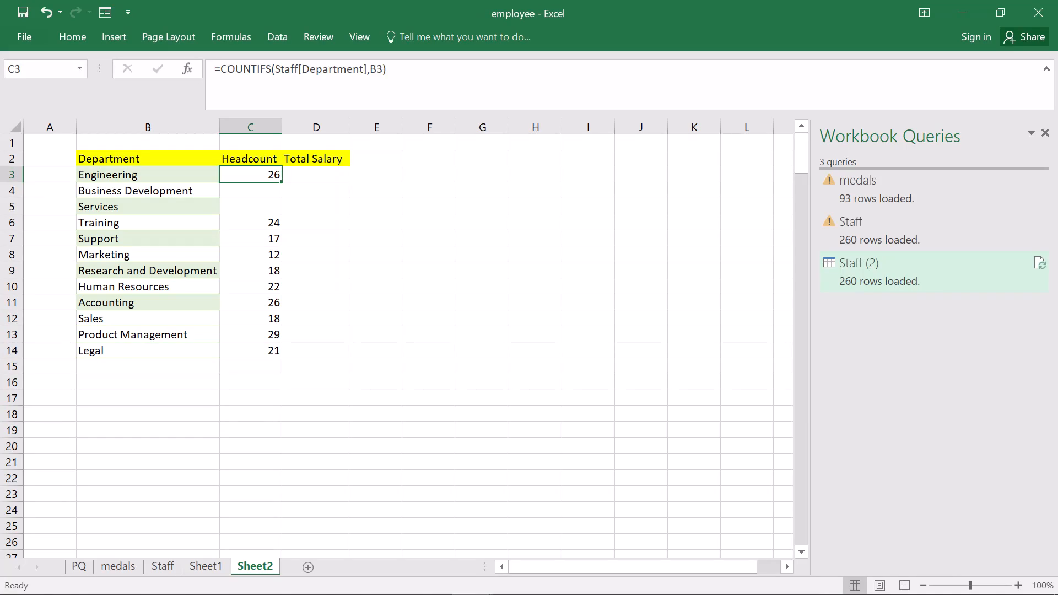
drag(280, 180, 280, 207)
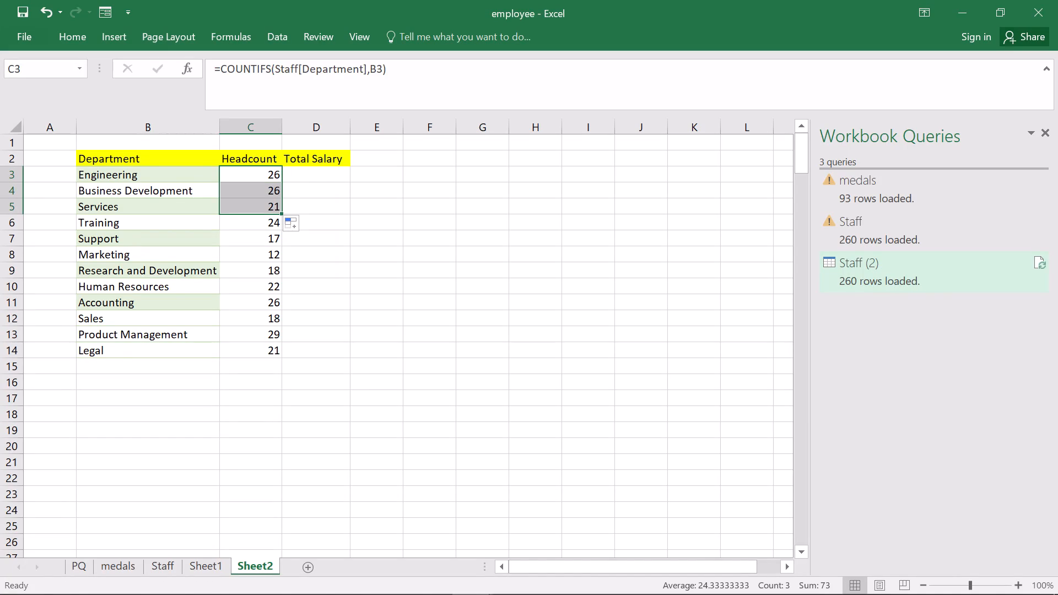
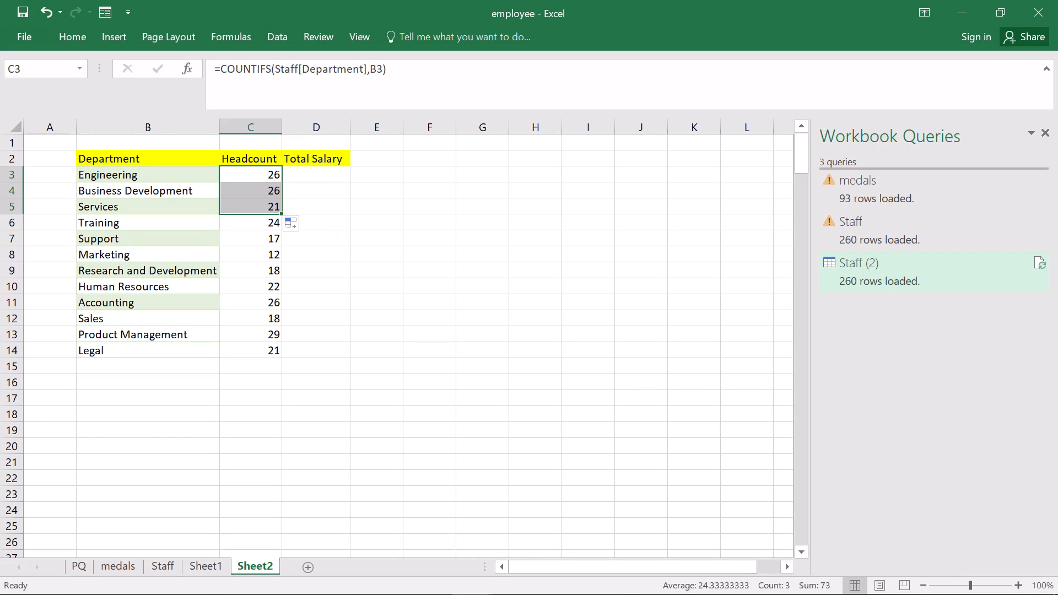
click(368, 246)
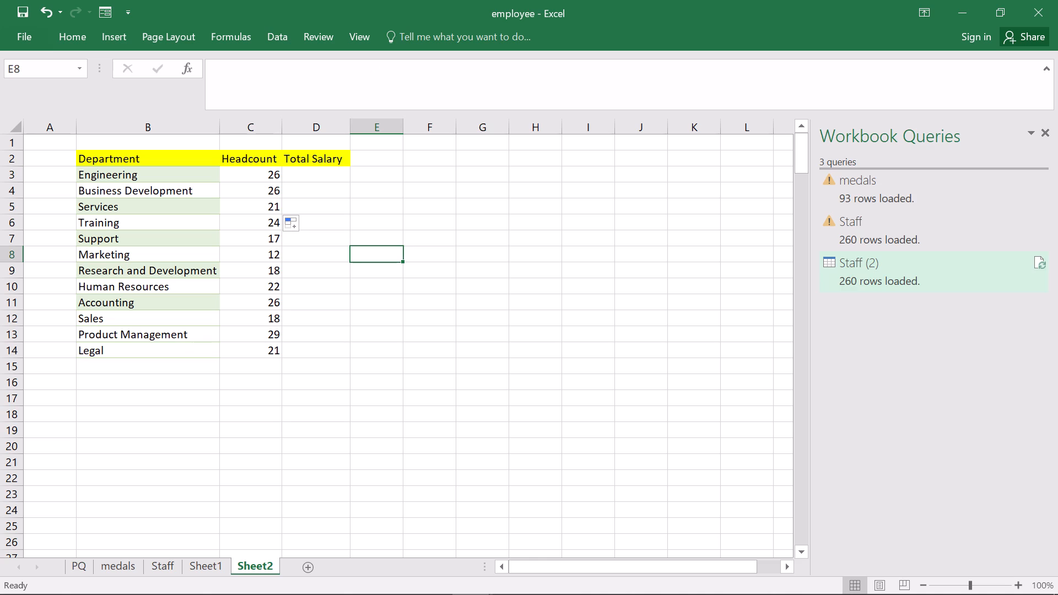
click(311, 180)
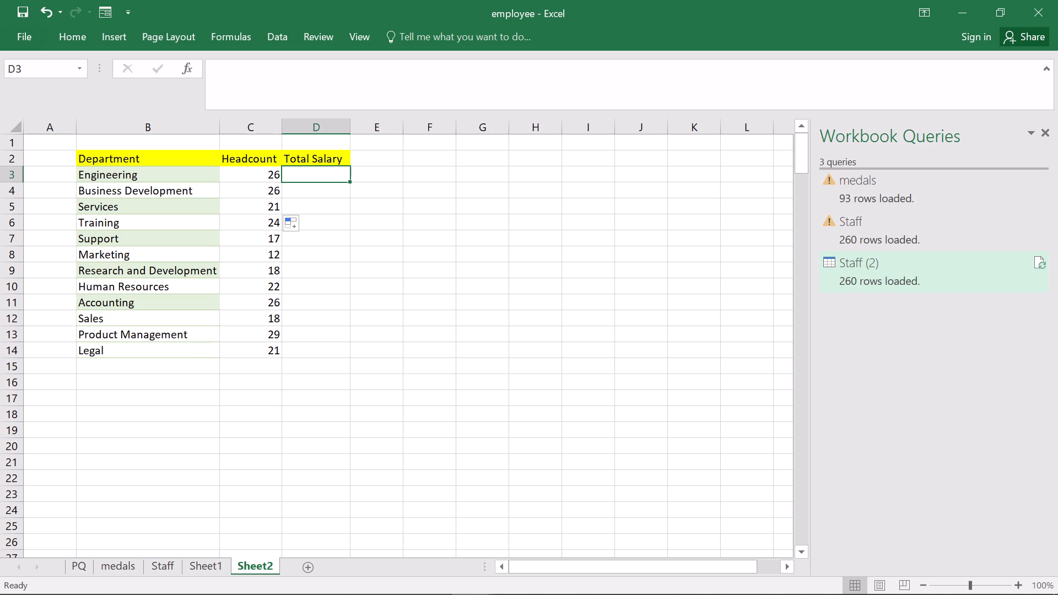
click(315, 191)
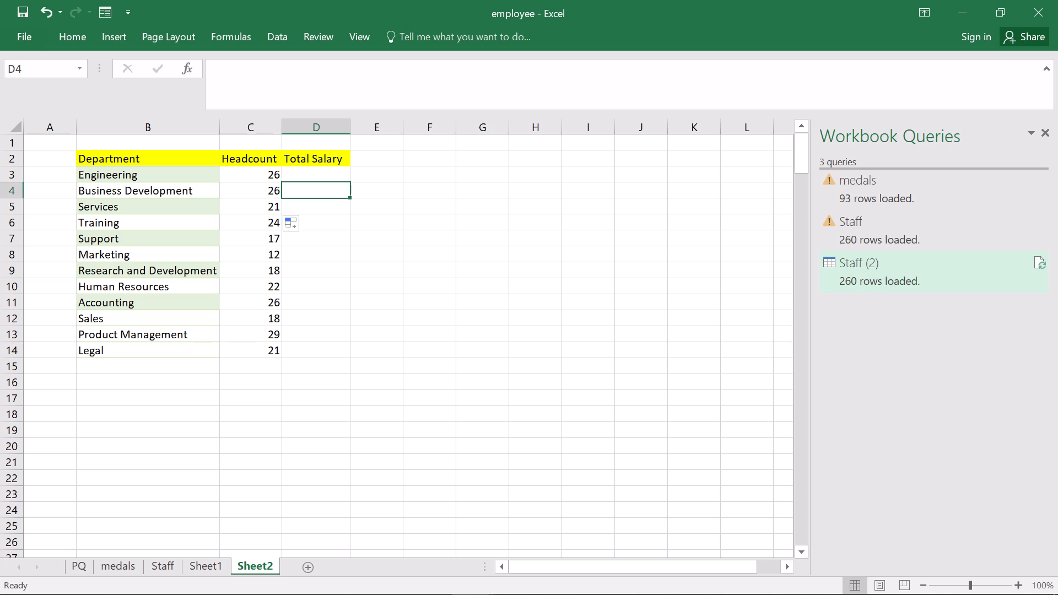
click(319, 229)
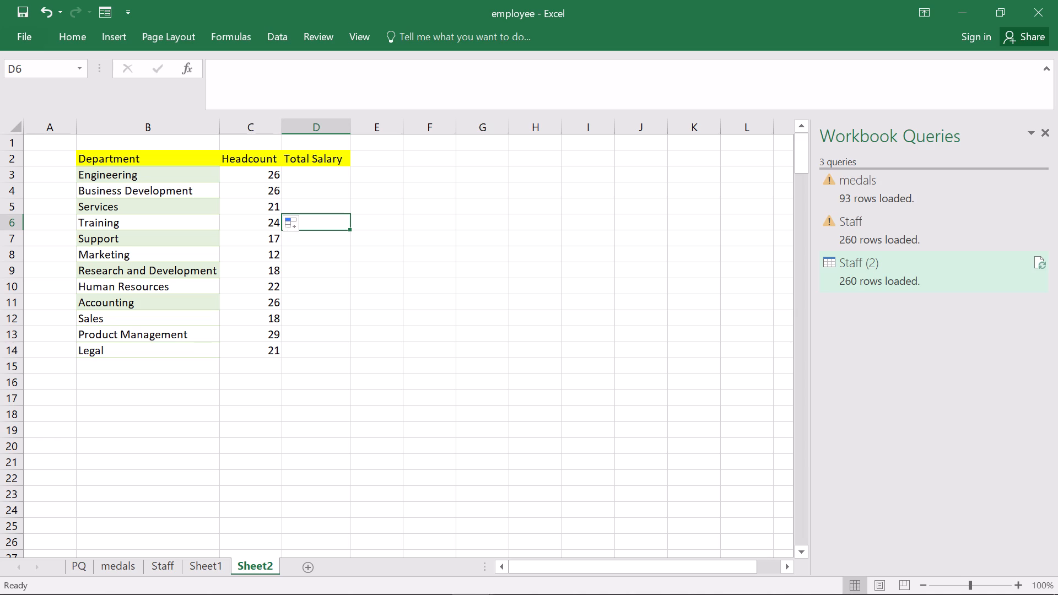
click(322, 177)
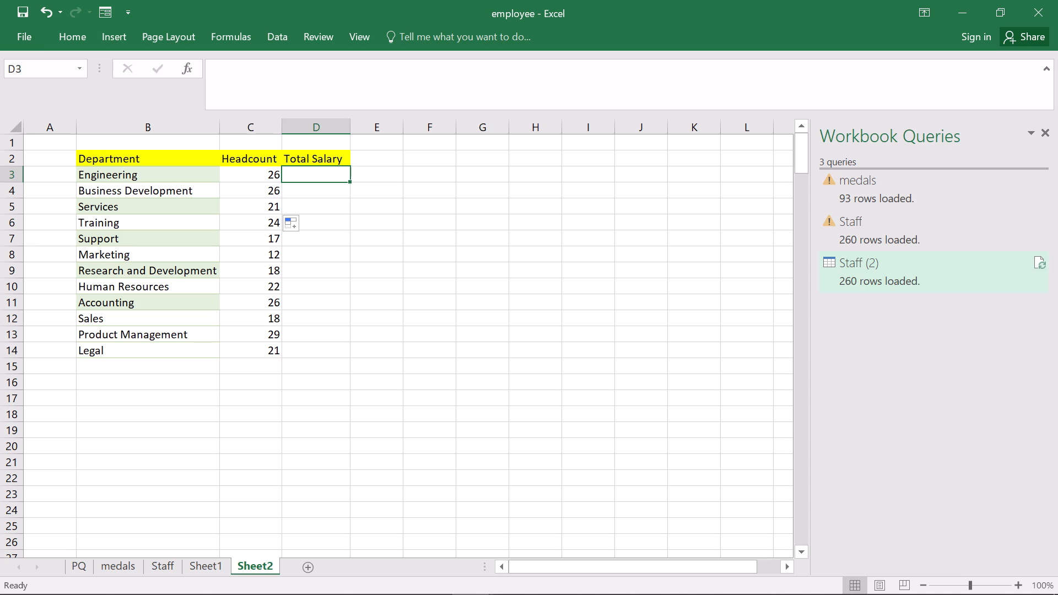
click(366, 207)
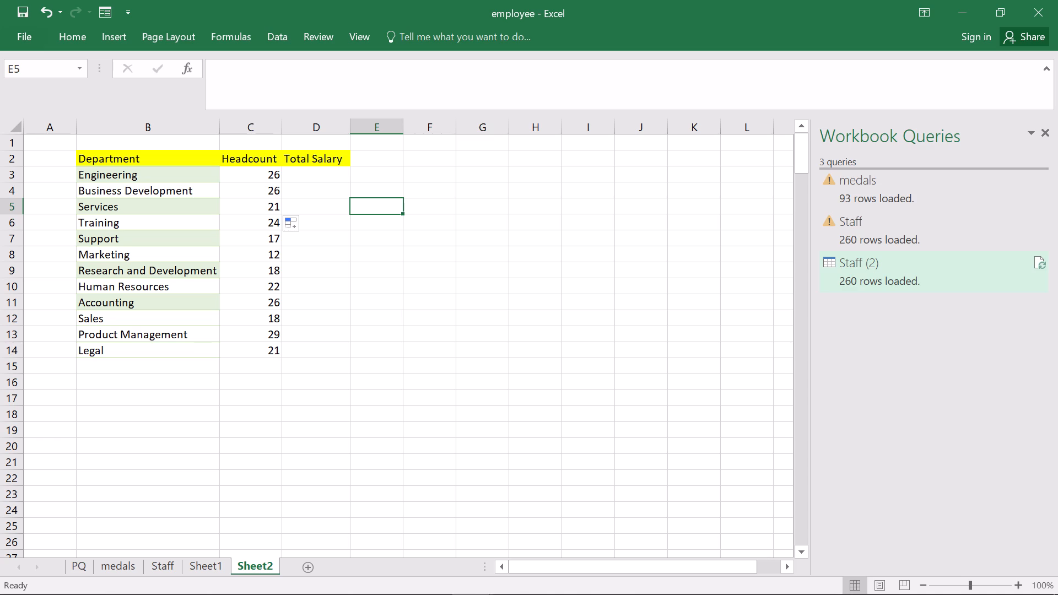
Start a SUMIFS formula in D3, Engineering's Total Salary cell, with staff[Salary] as the sum range.
click(301, 177)
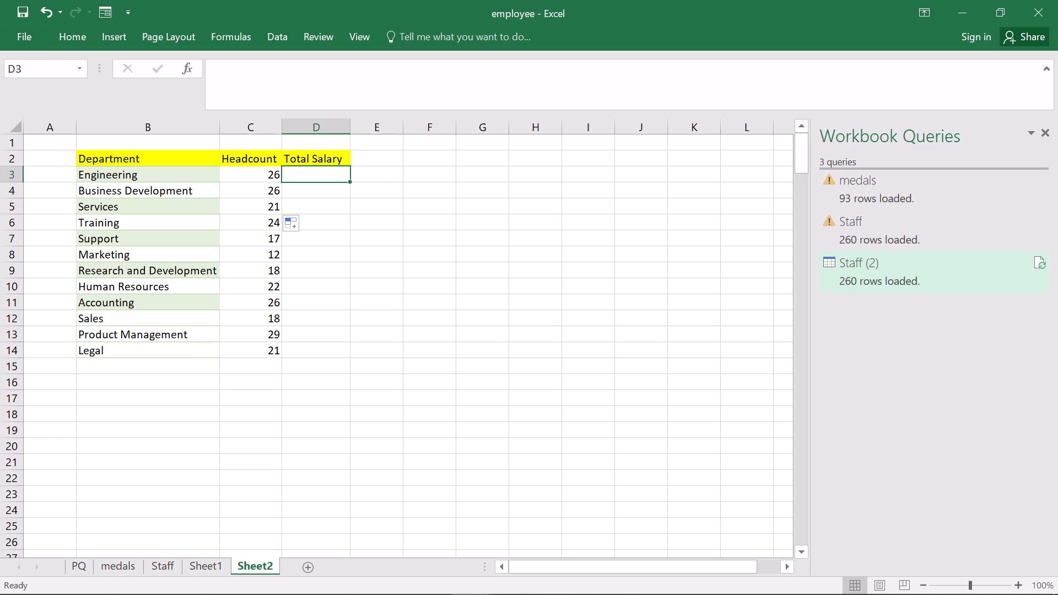
key(equal)
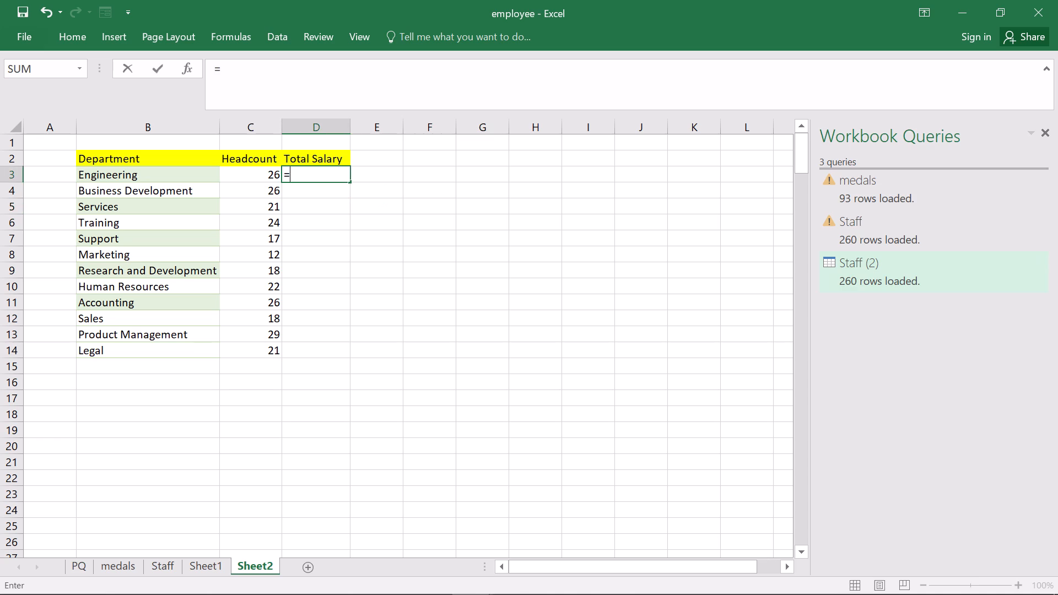
text(sum)
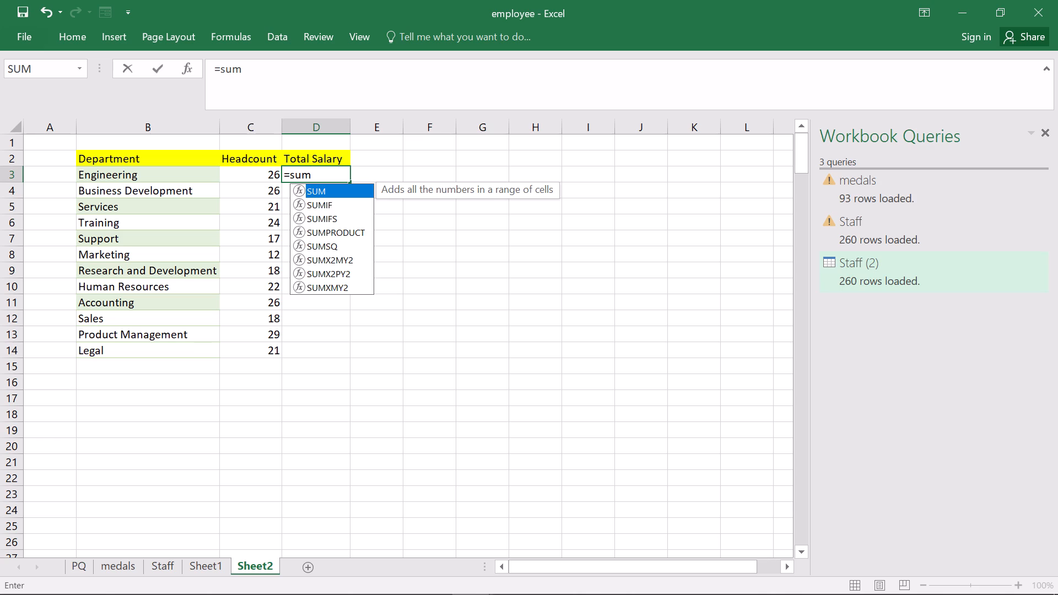
text(ifs)
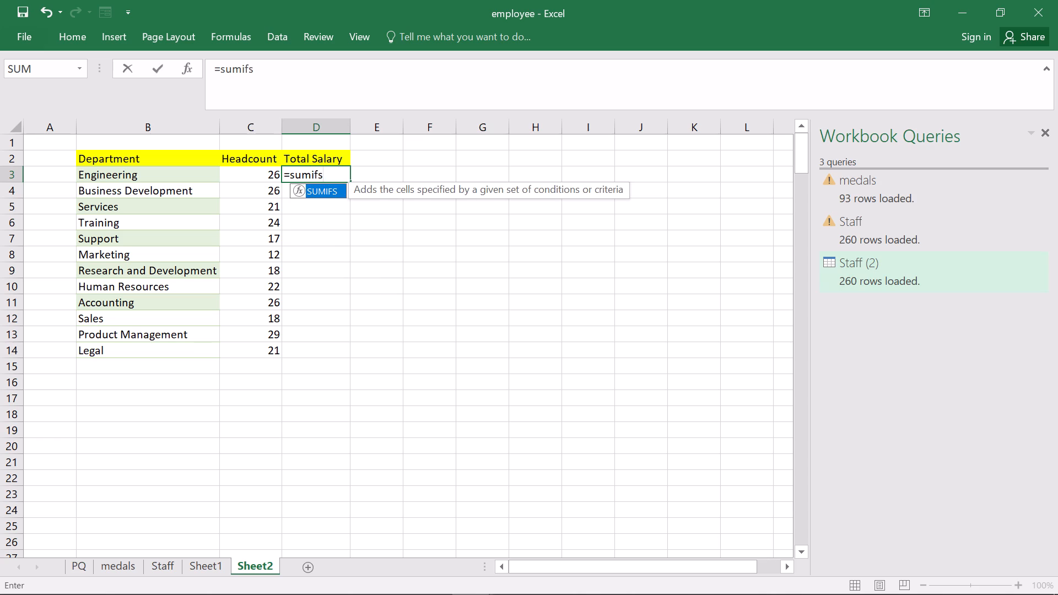
key(shift+parenleft)
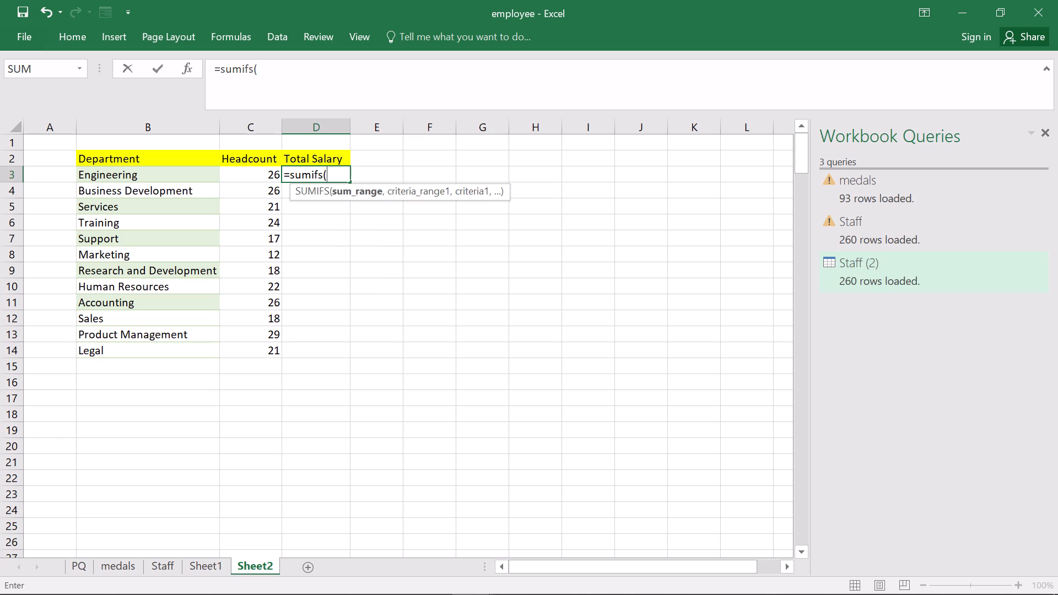
text(staff)
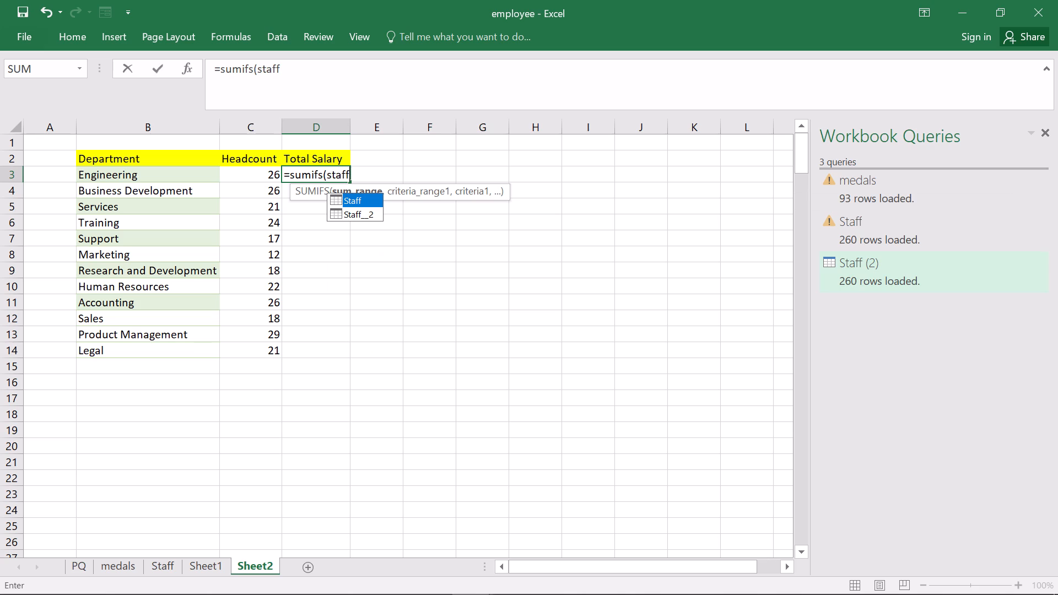
key(bracketleft)
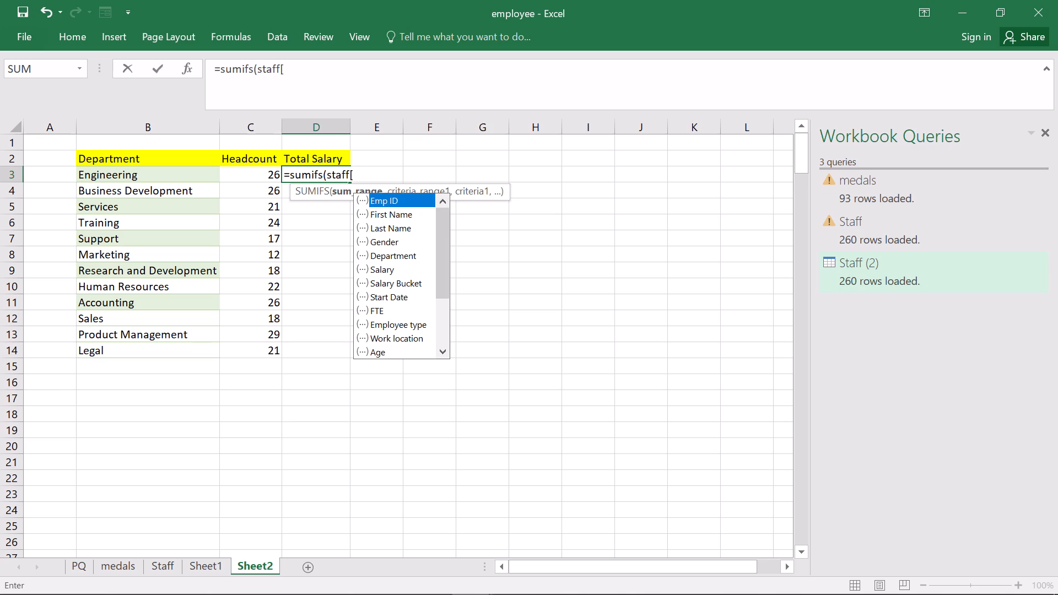
text(sa)
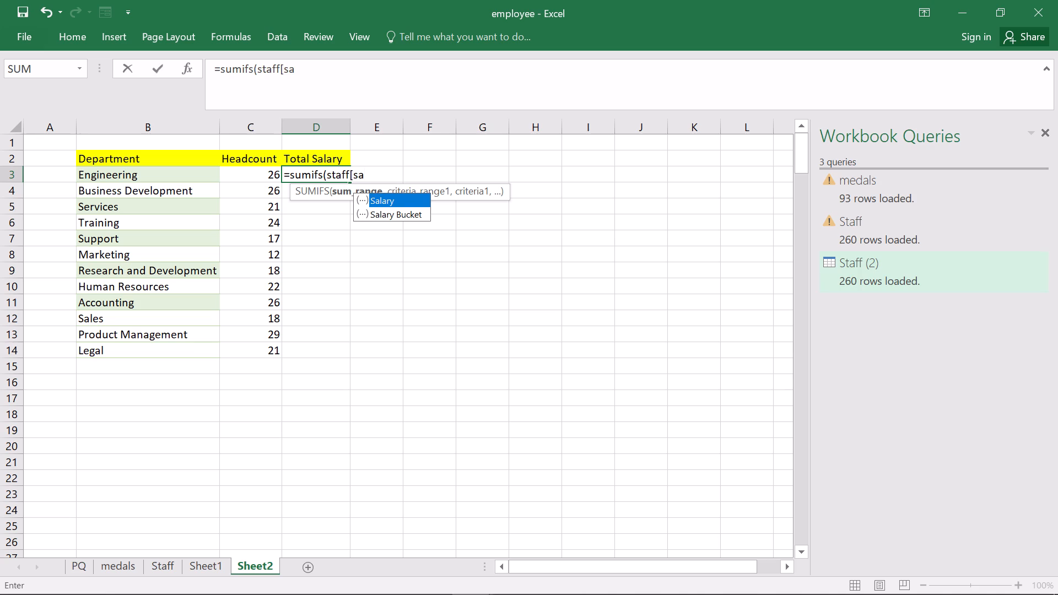
key(BackSpace)
key(BackSpace)
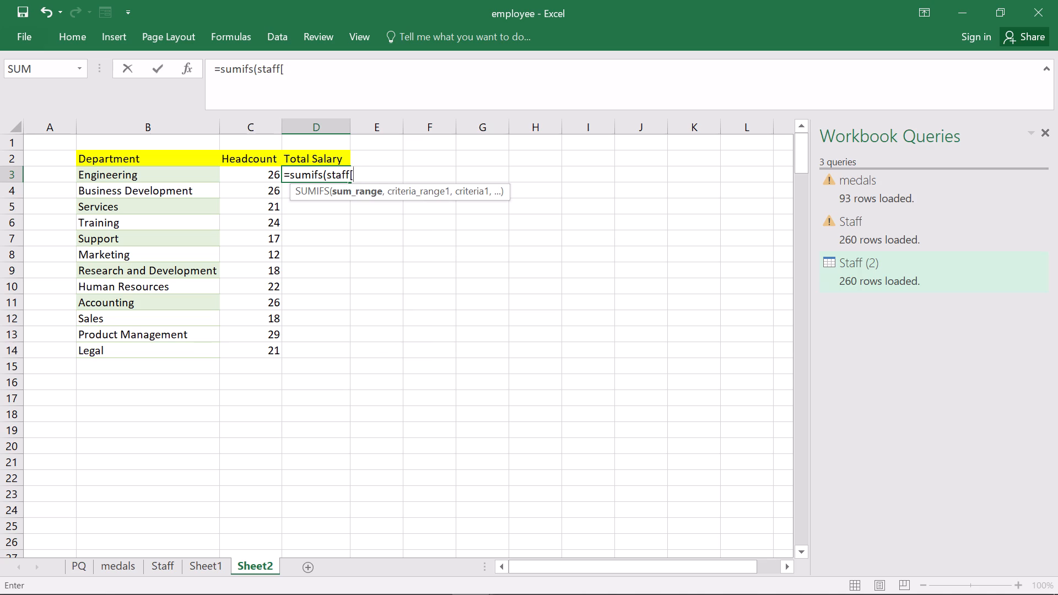
key(s)
text(alary)
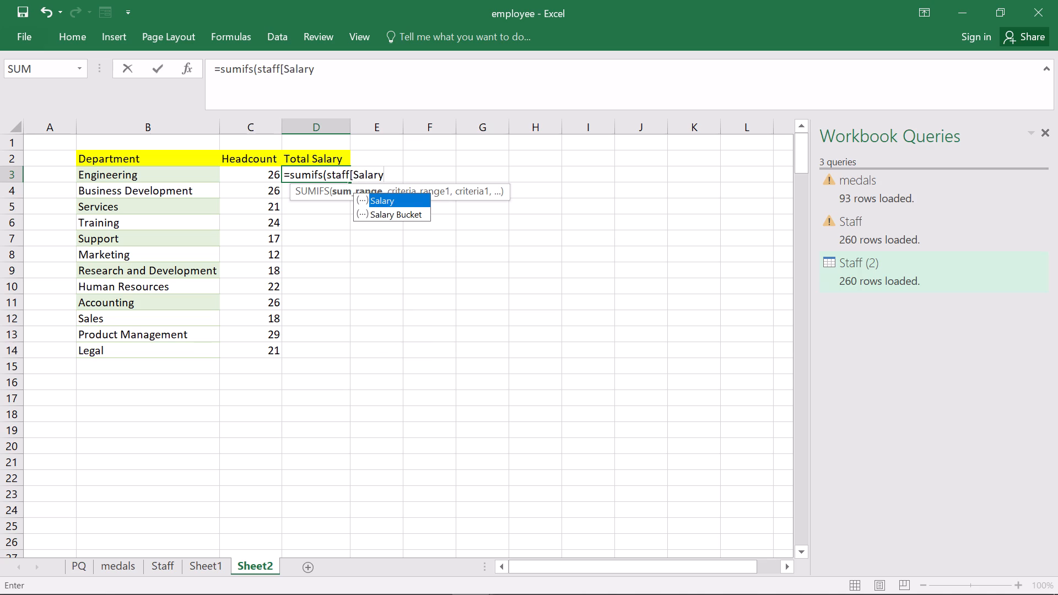
key(bracketright)
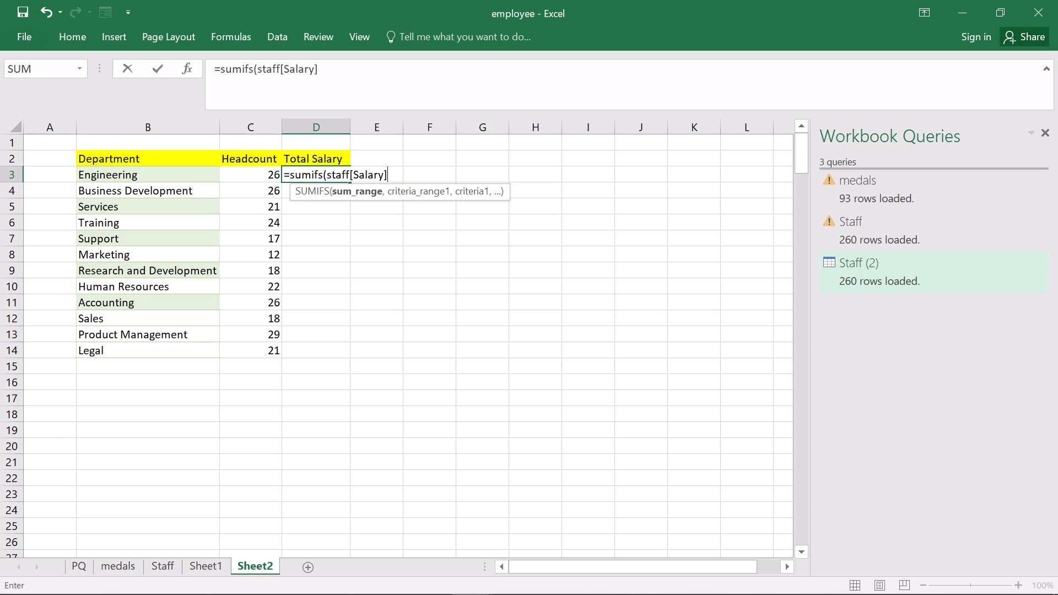
Complete D3's SUMIFS formula with staff[Department] as the criteria range and B3, the Engineering cell, as the criterion.
key(comma)
text(staff)
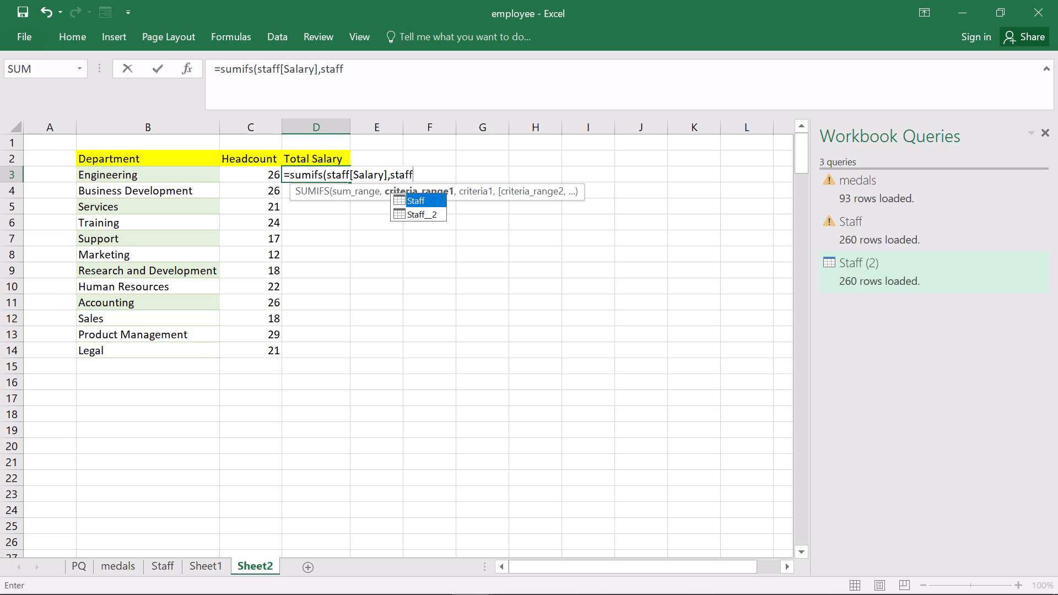
key(bracketleft)
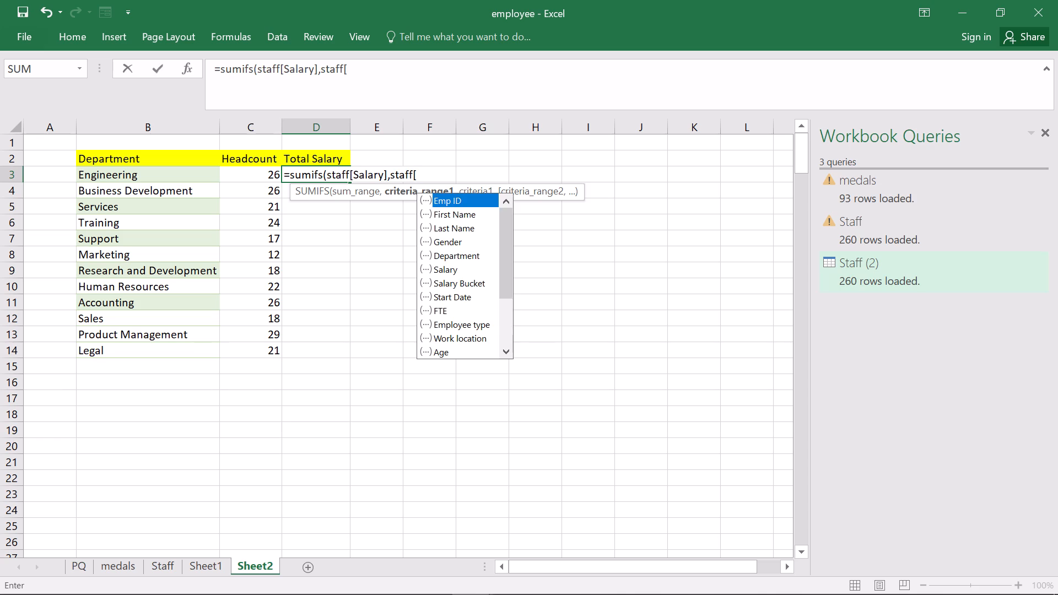
key(d)
key(e)
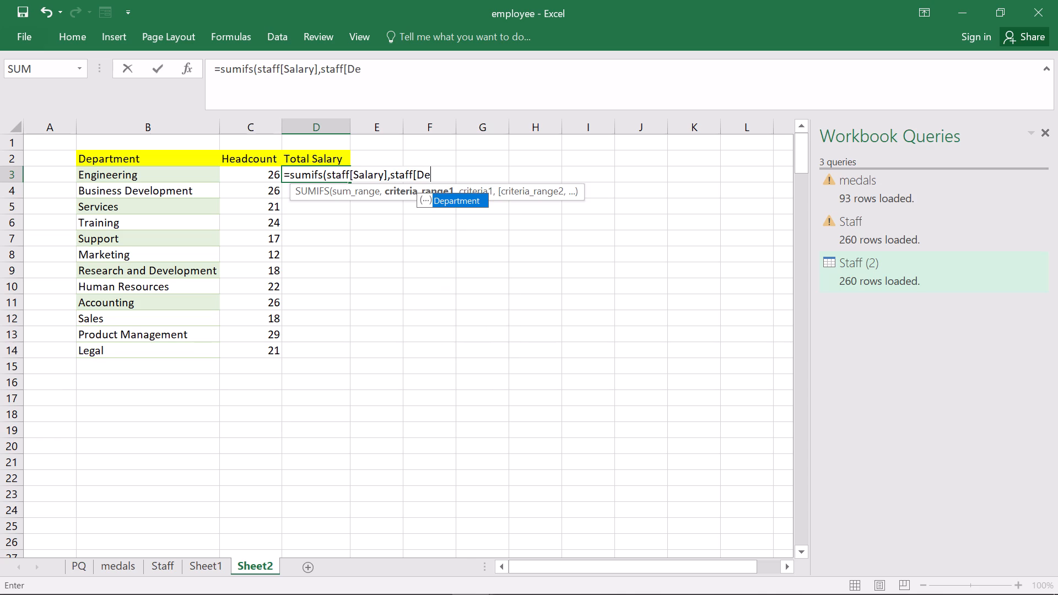
text(partment)
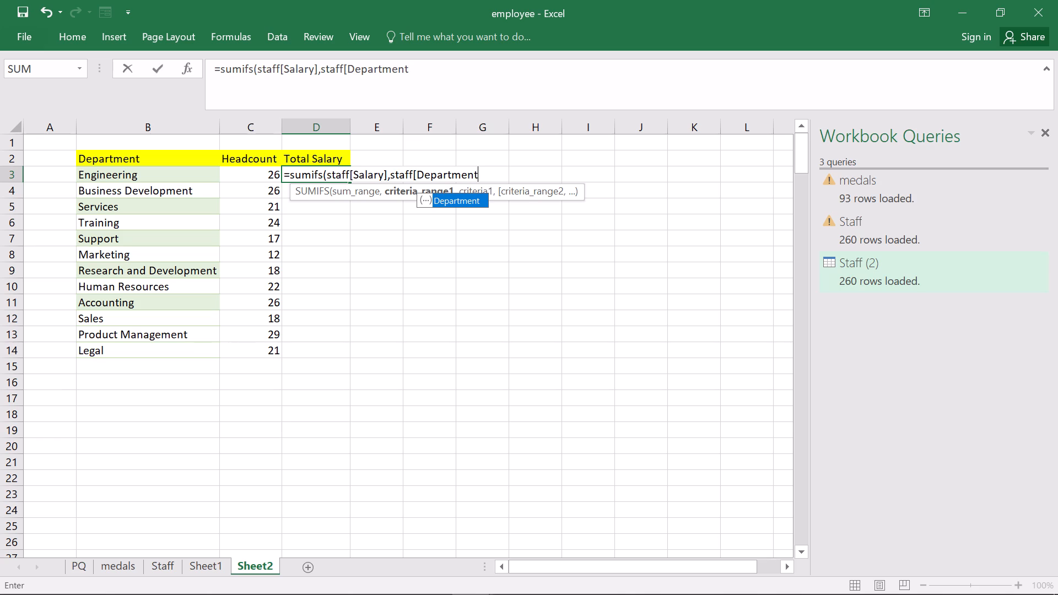
key(bracketright)
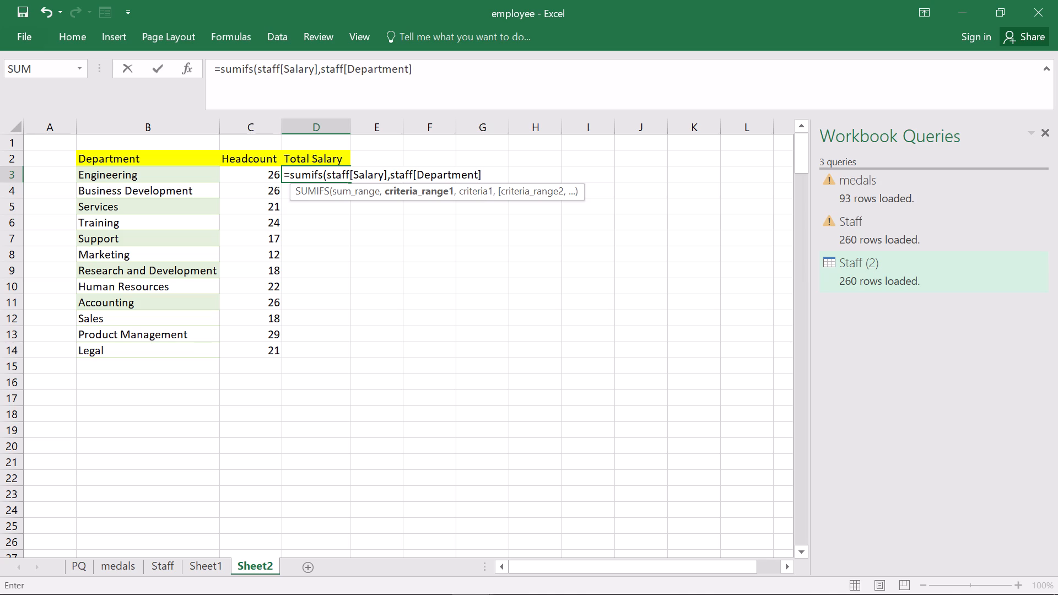
key(comma)
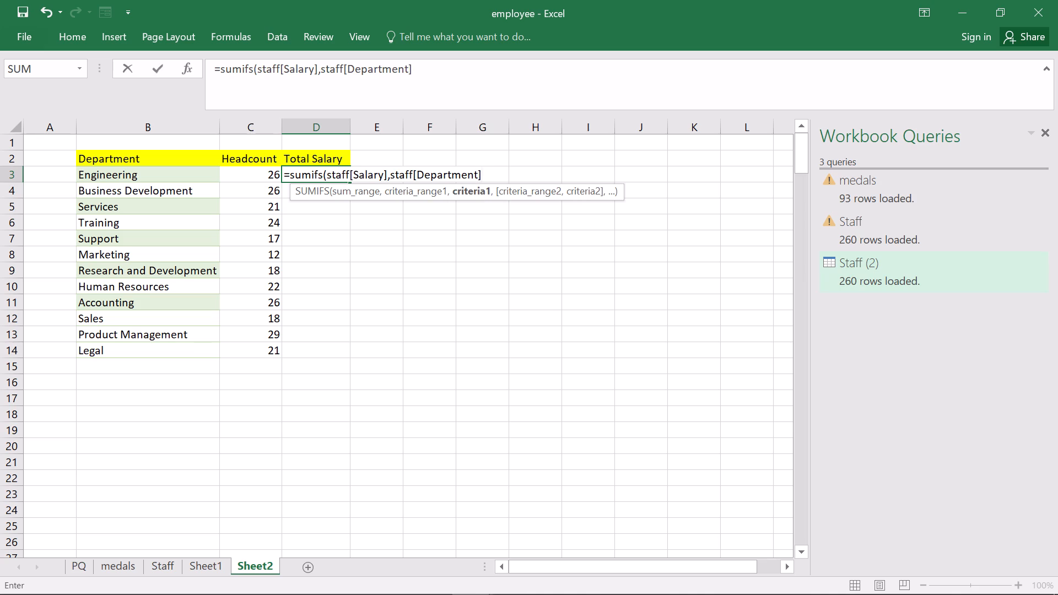
click(178, 174)
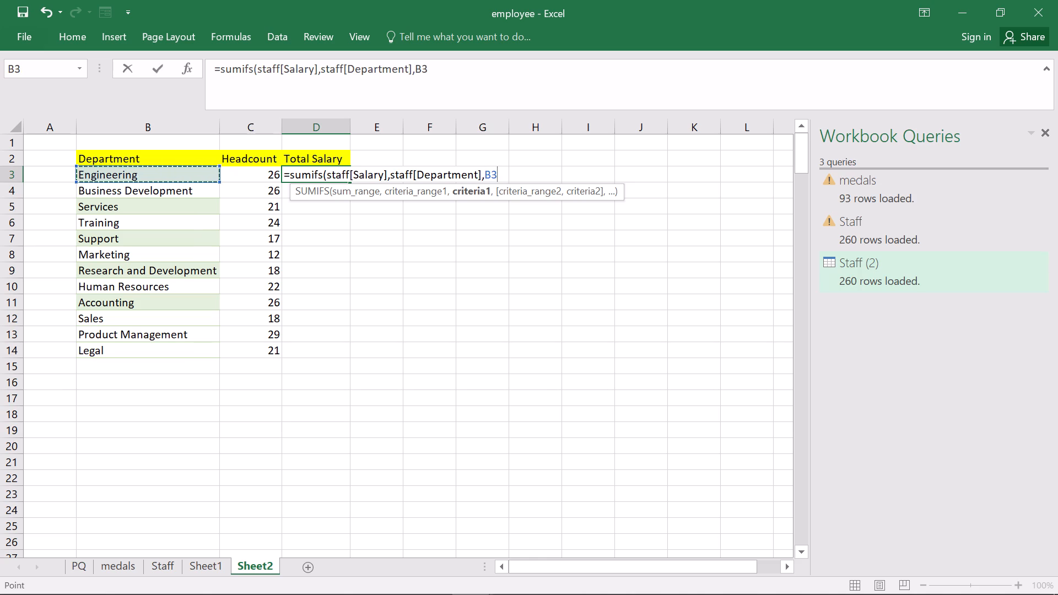
key(shift+parenright)
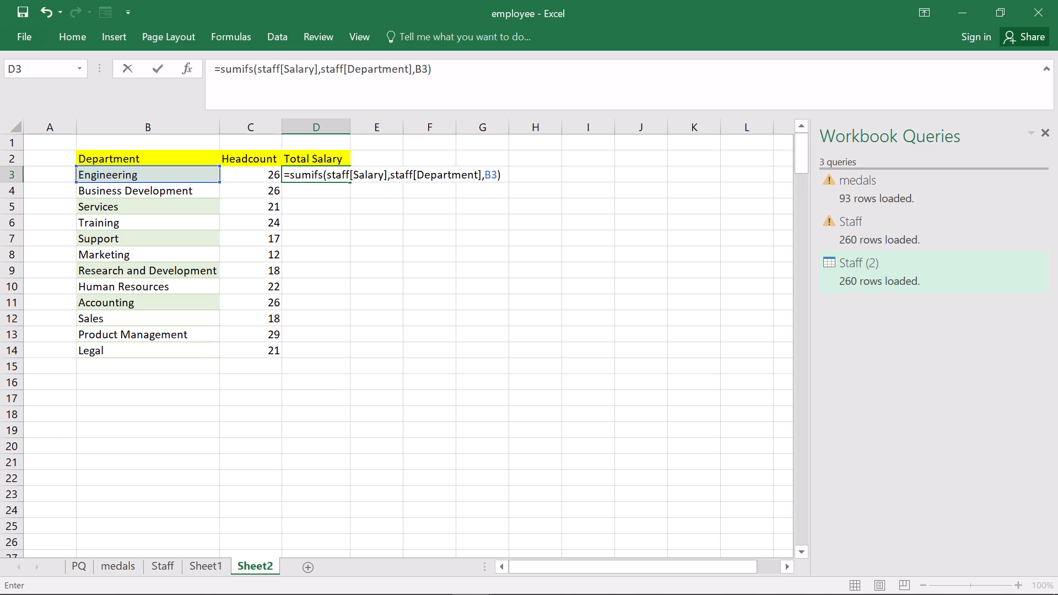
key(Return)
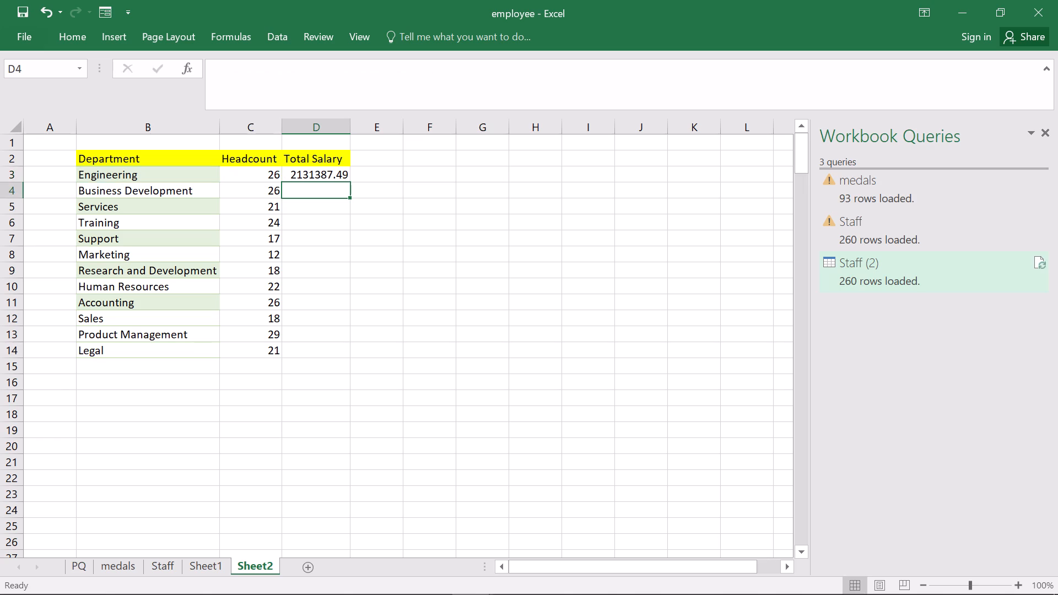
Fill the Engineering total salary formula from D3 down through D14, covering all departments to Legal.
click(338, 175)
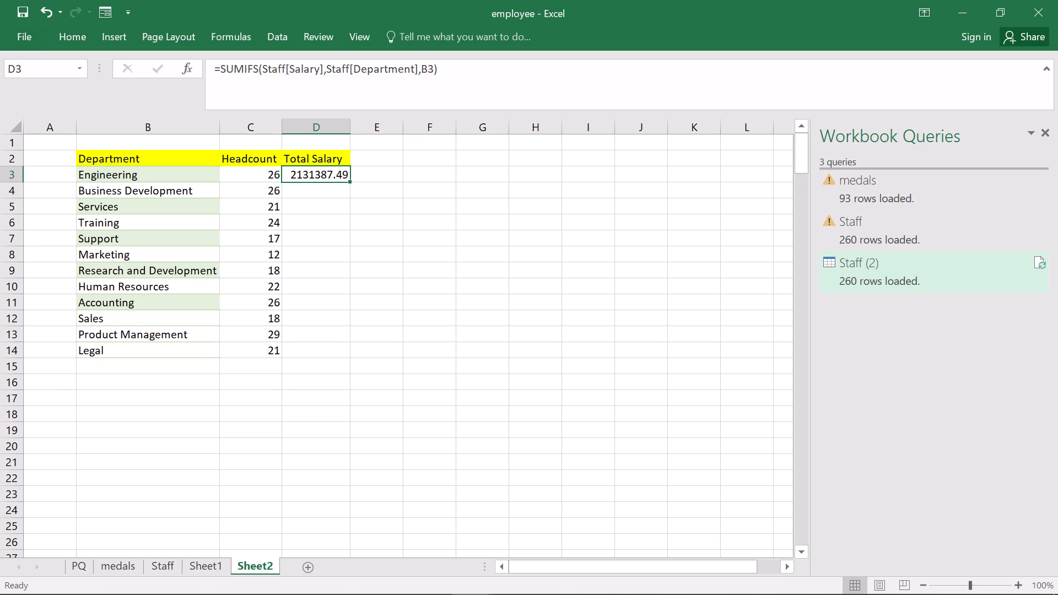
drag(349, 182, 349, 200)
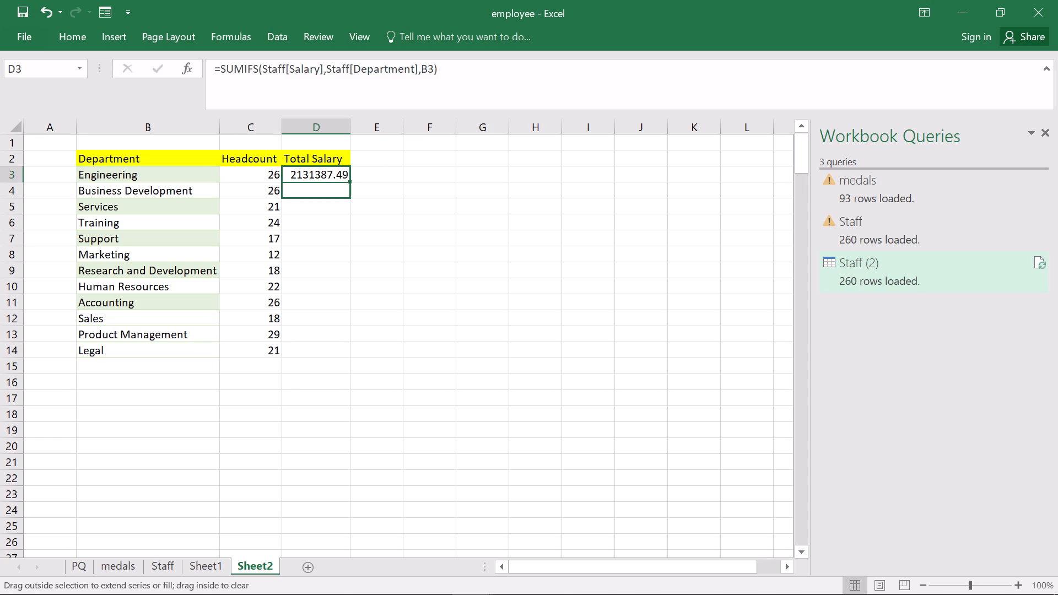
drag(349, 200, 337, 351)
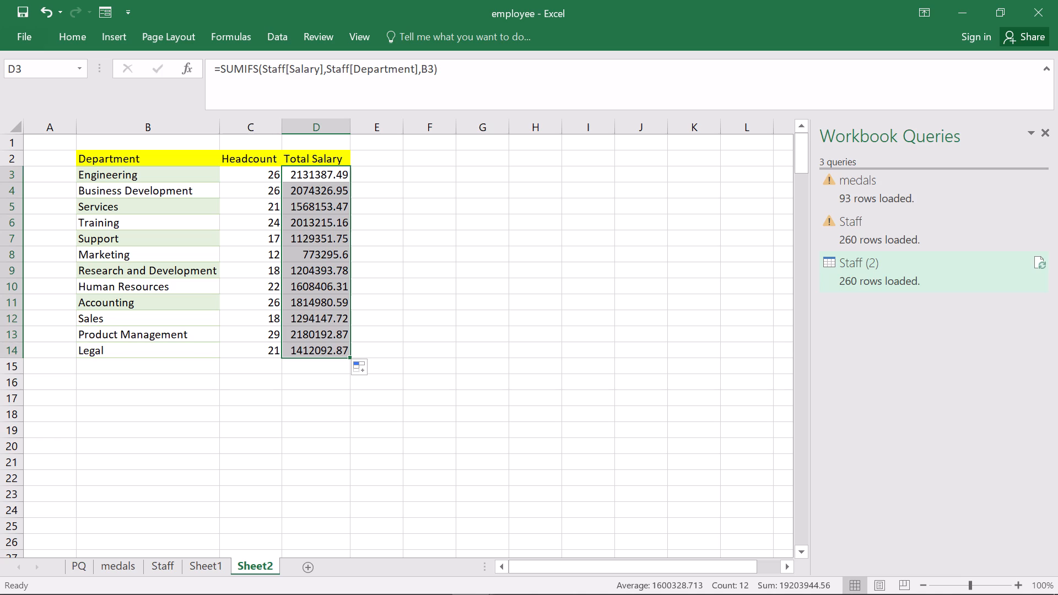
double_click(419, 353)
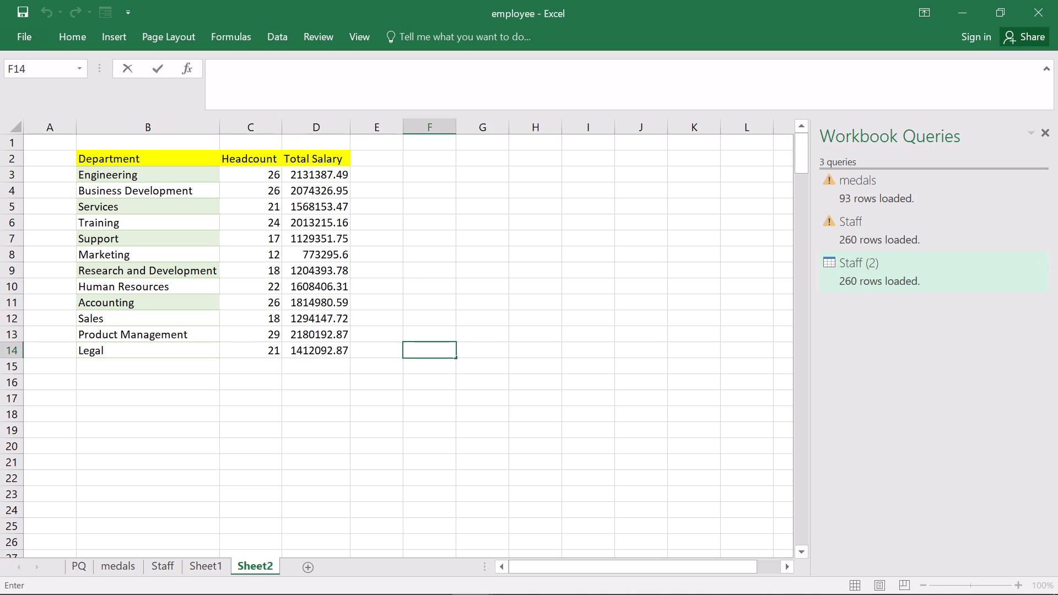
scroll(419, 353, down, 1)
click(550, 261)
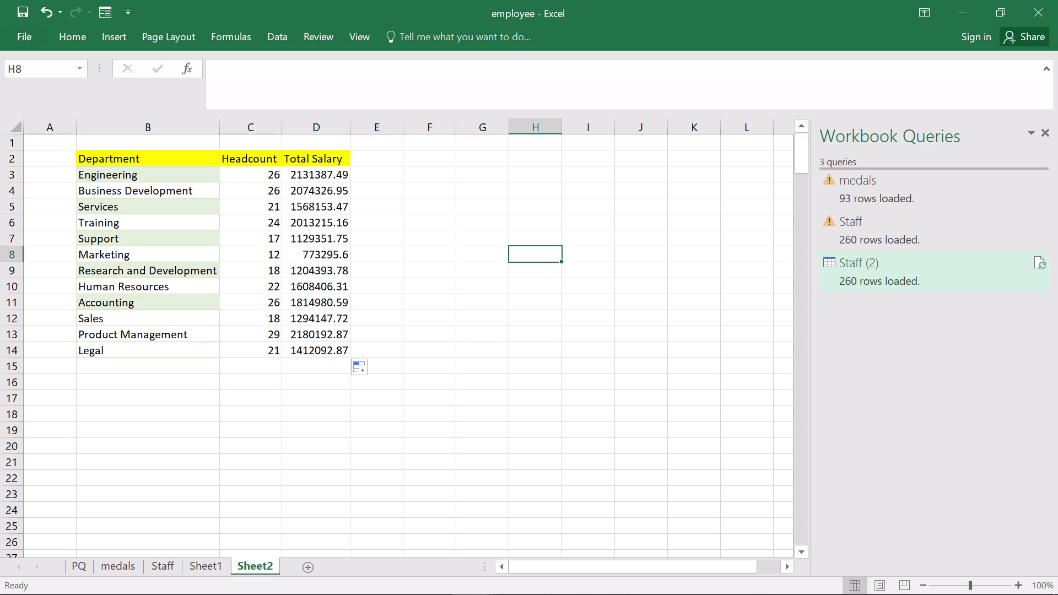
Apply the Percentage number format to the entire Total Salary column, column D.
click(322, 161)
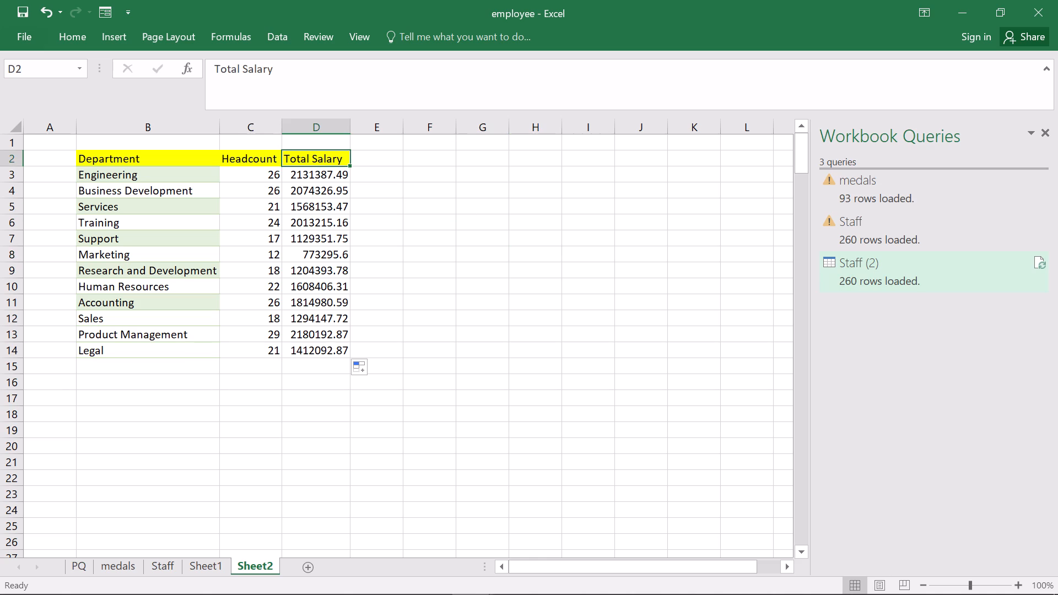
click(326, 126)
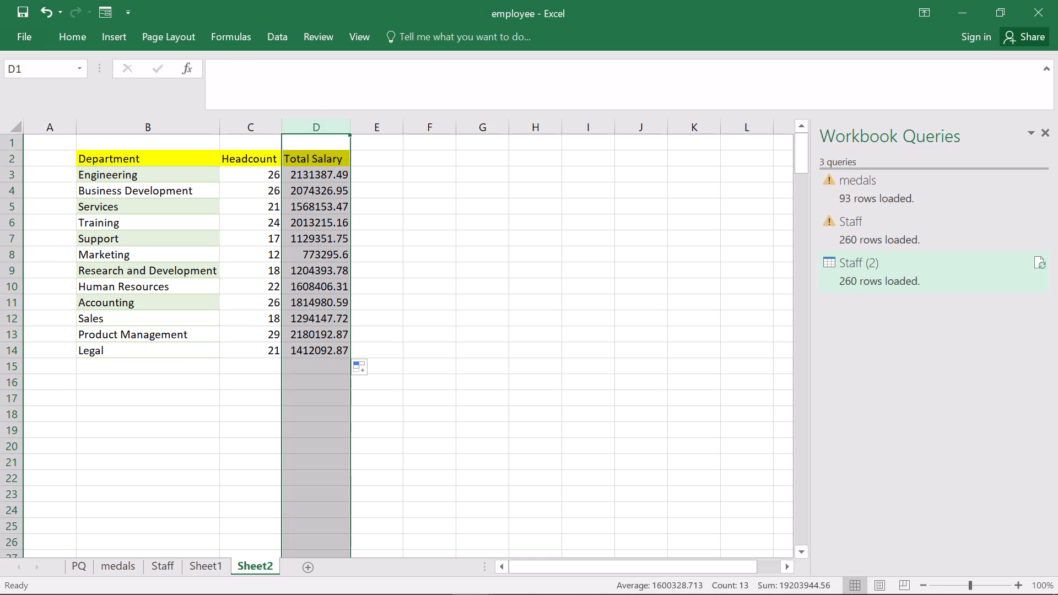
click(86, 36)
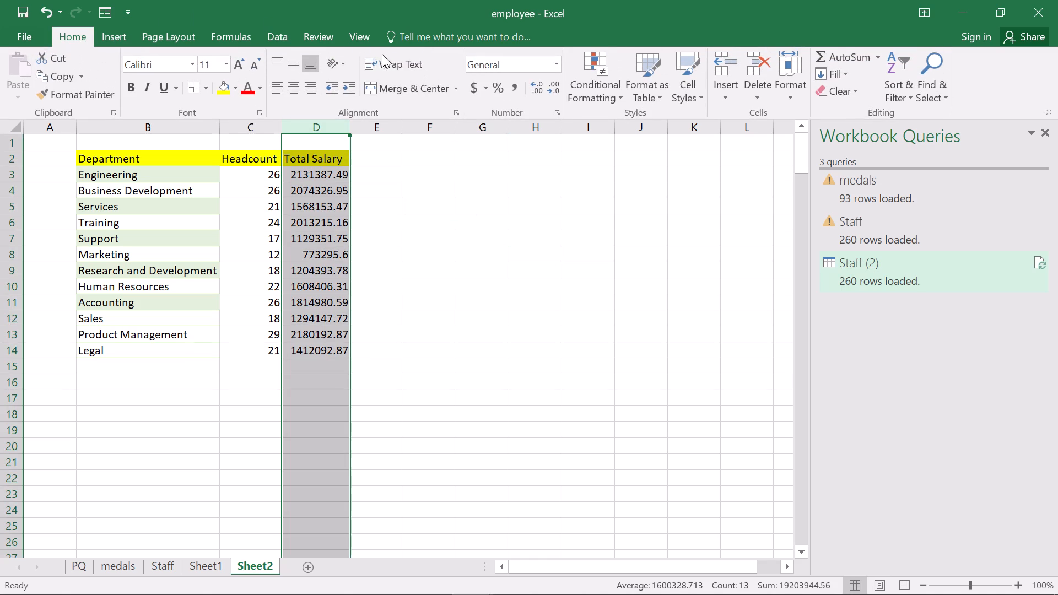
click(500, 86)
click(500, 86)
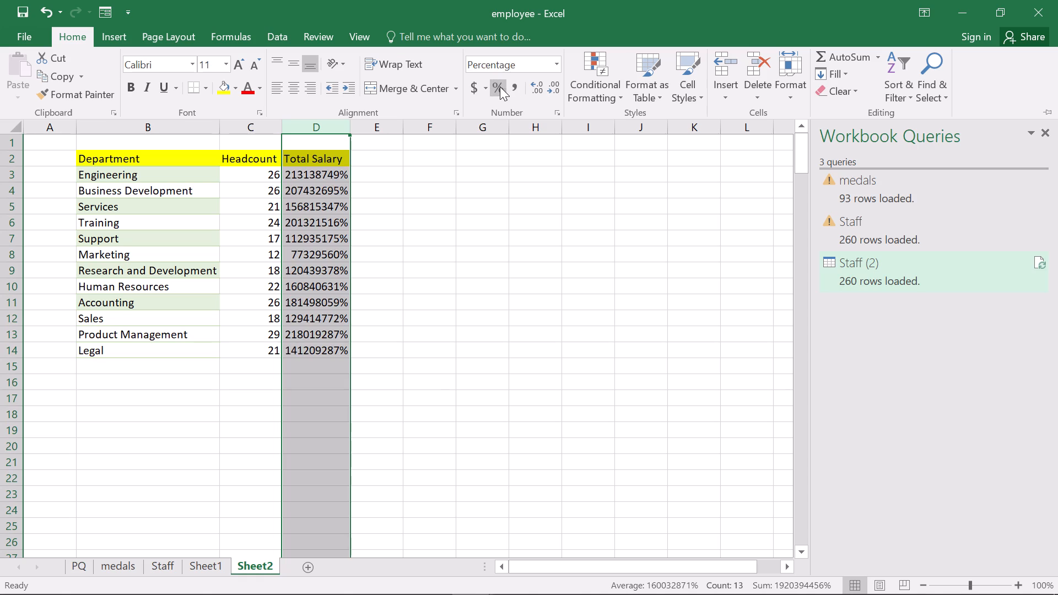
Apply the Accounting number format with the dollar symbol to the entire Total Salary column, column D.
click(498, 88)
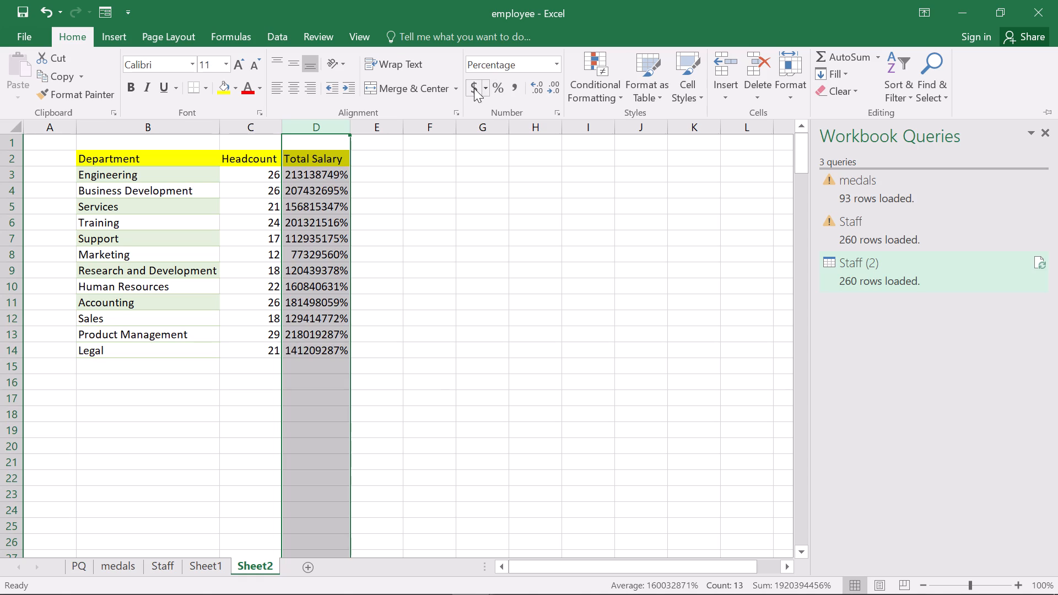
click(473, 88)
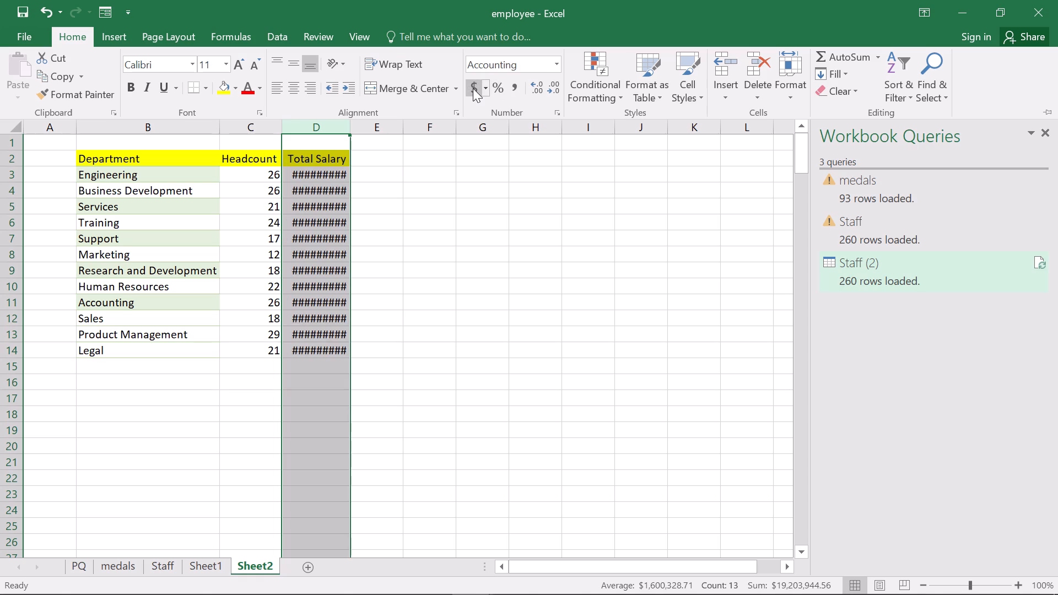
Widen column D enough to display the full Total Salary amounts.
click(381, 165)
drag(369, 156, 350, 138)
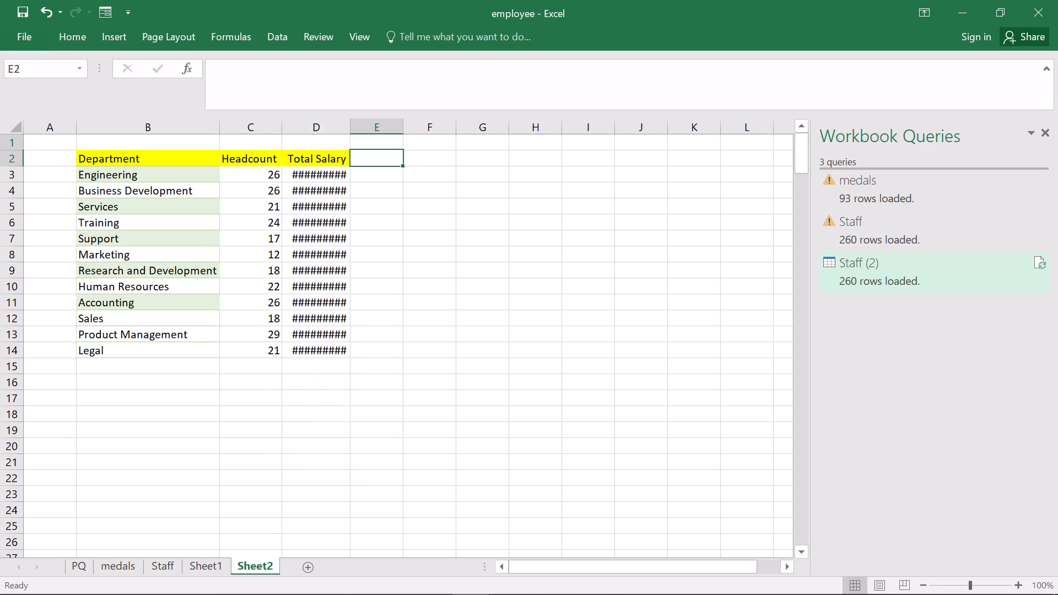
drag(350, 138, 354, 131)
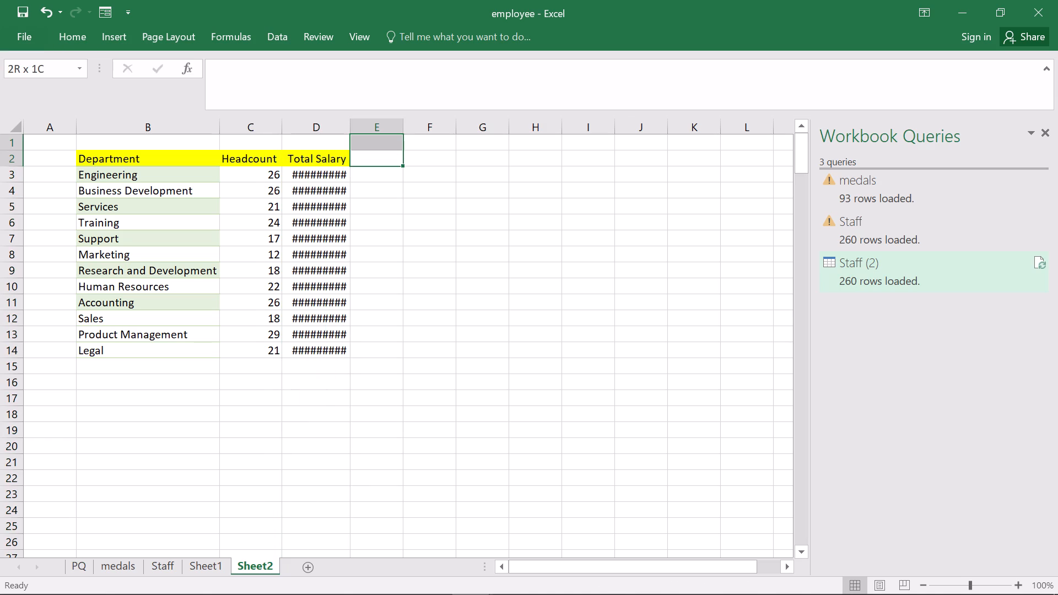
drag(354, 131, 526, 321)
click(526, 321)
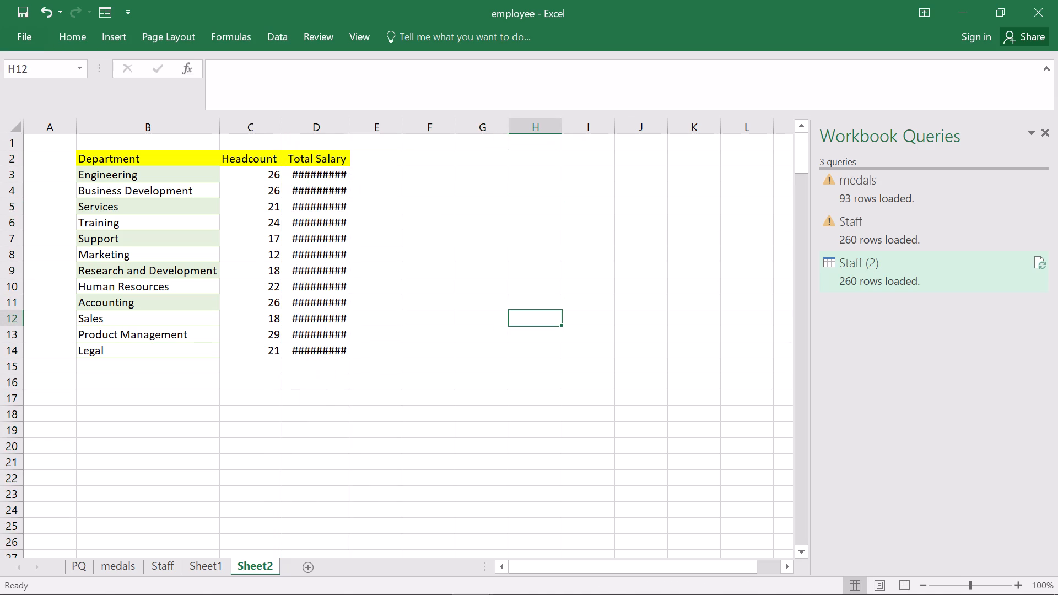
drag(350, 132, 366, 129)
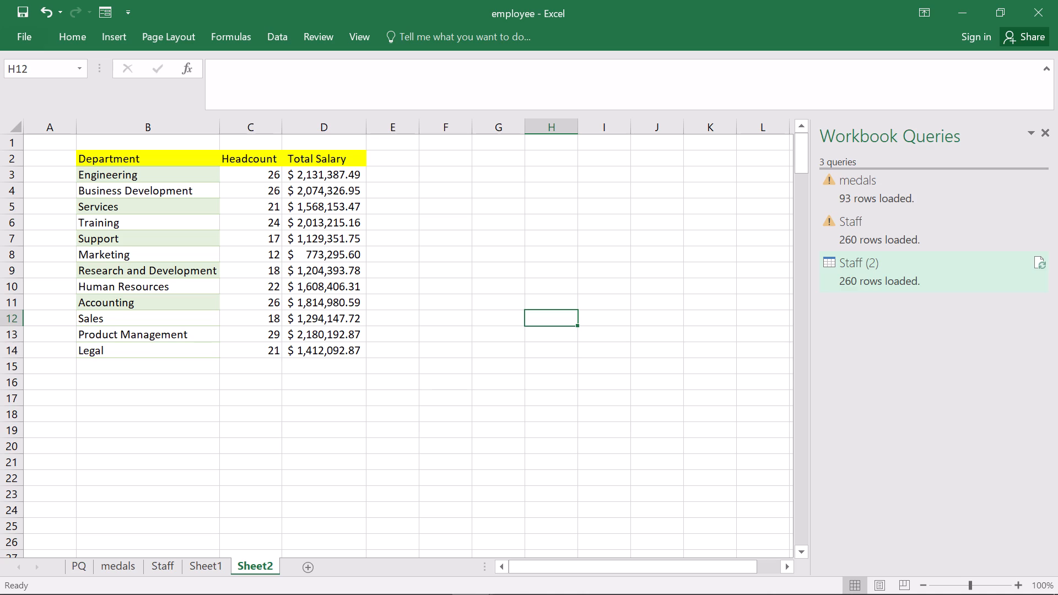
Reduce the Total Salary column's number format to zero decimal places, showing whole dollars.
click(335, 127)
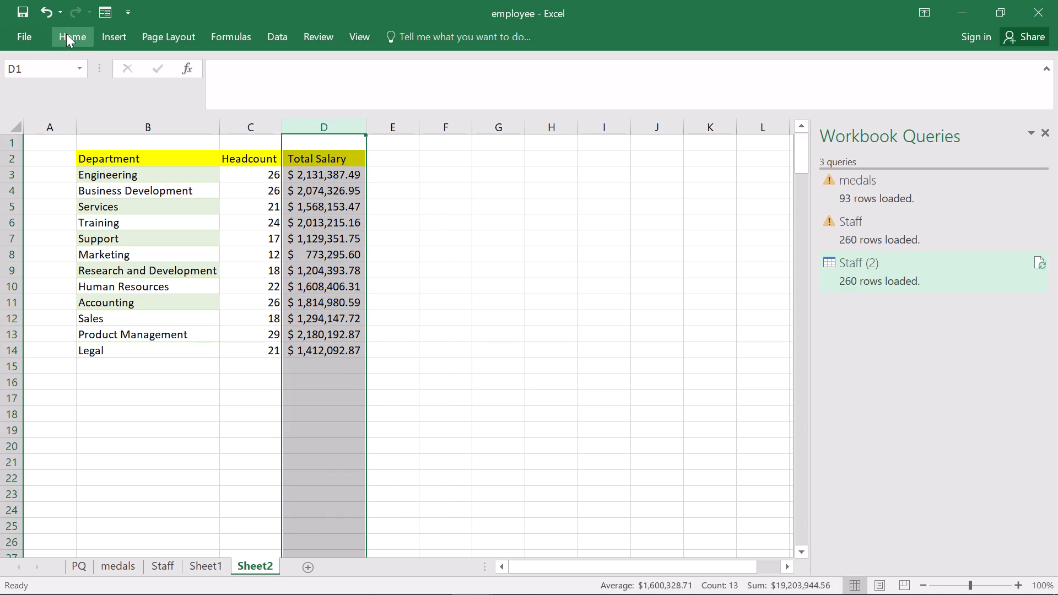
click(66, 34)
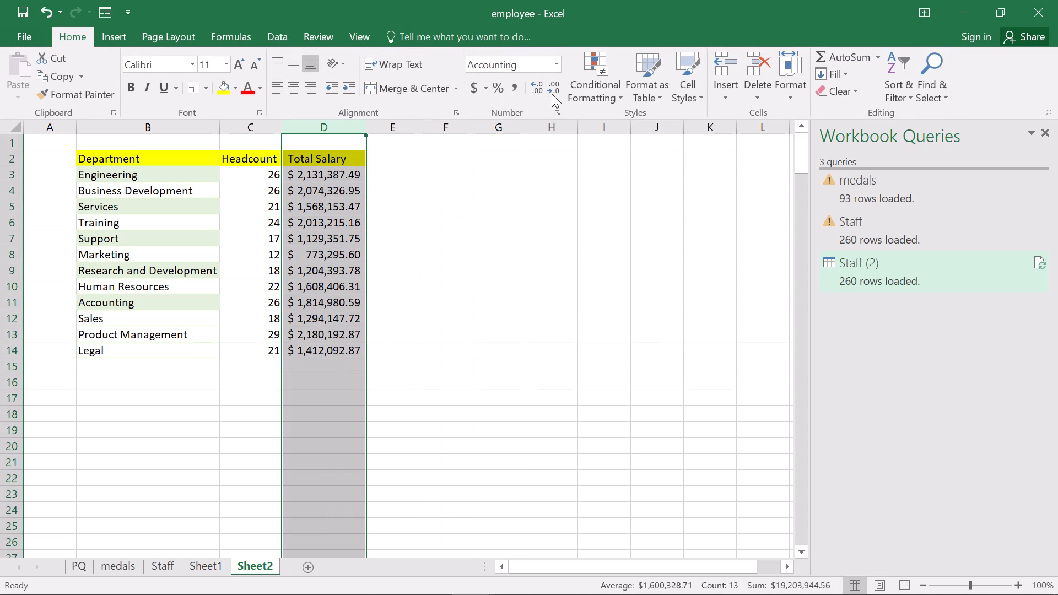
click(552, 94)
click(552, 94)
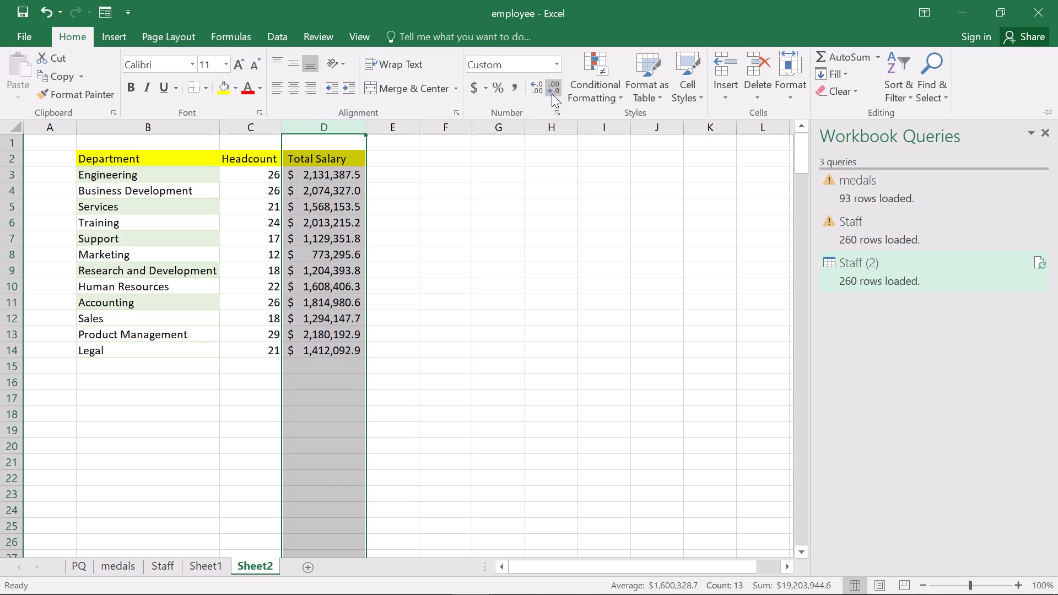
click(407, 245)
click(459, 271)
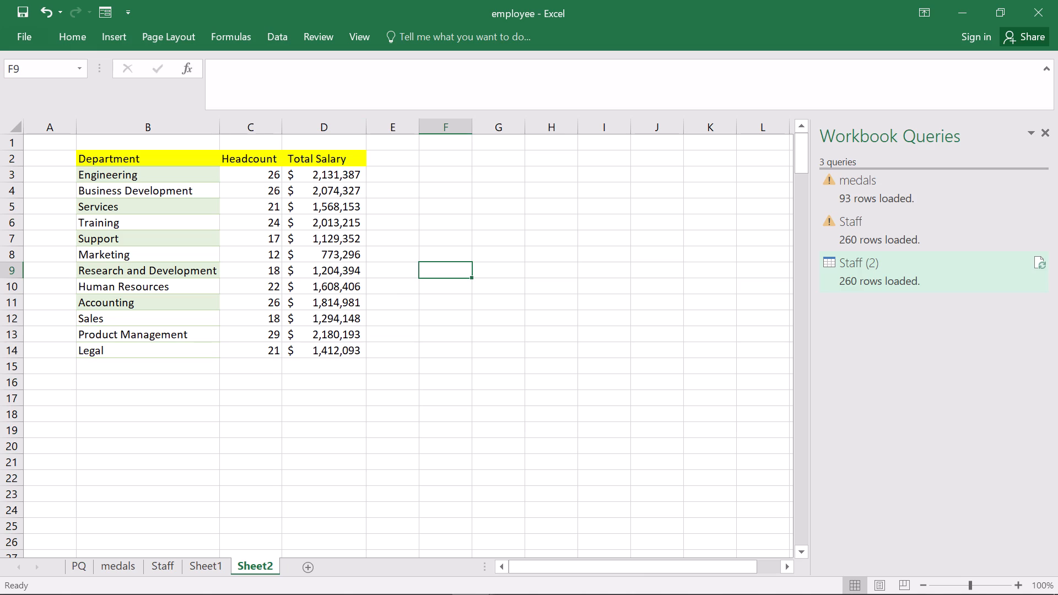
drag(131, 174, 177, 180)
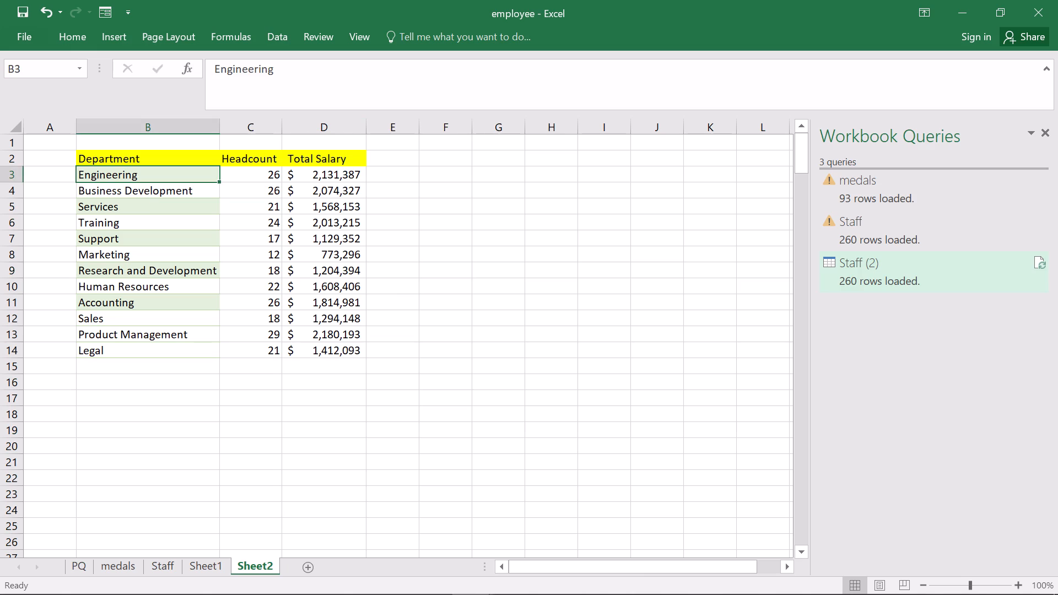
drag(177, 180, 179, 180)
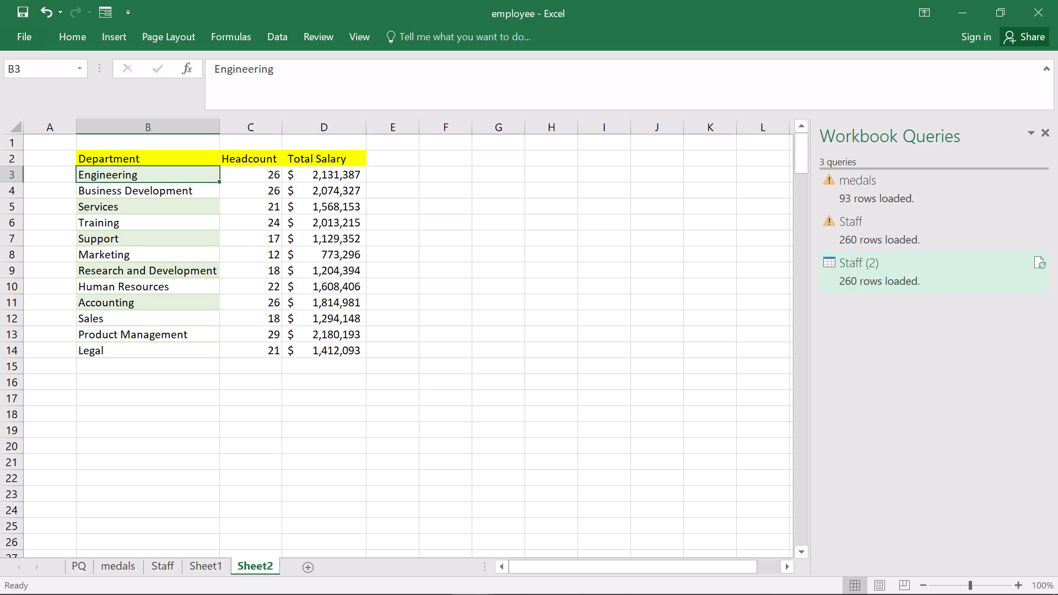